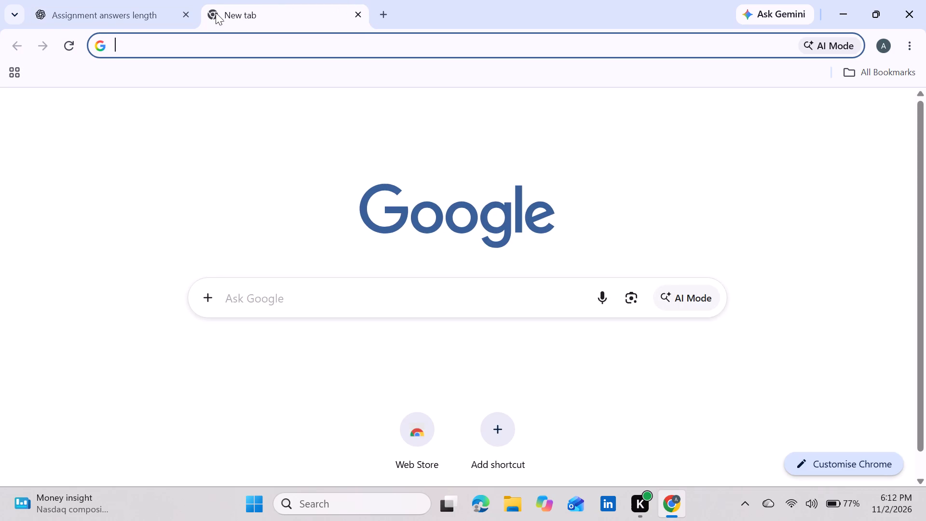
left_click(340, 297)
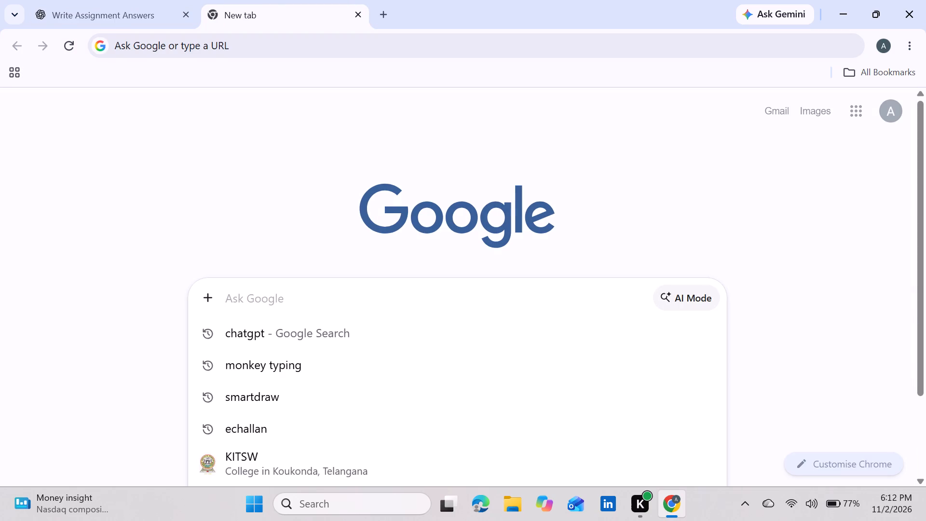
type("smart")
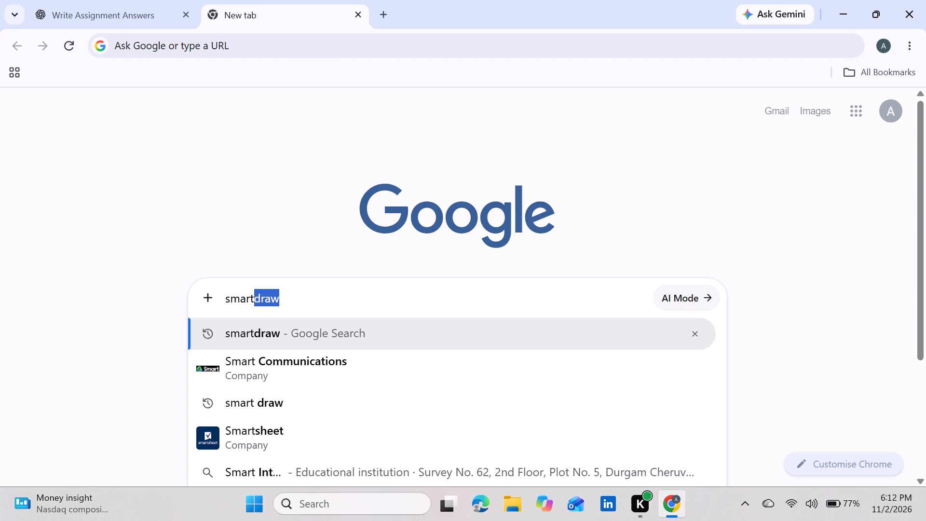
key("Return")
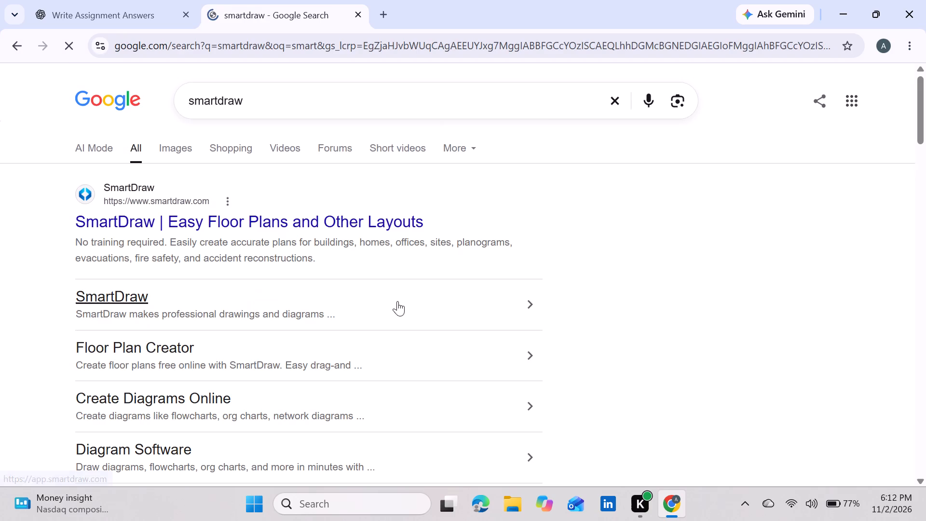
left_click(215, 225)
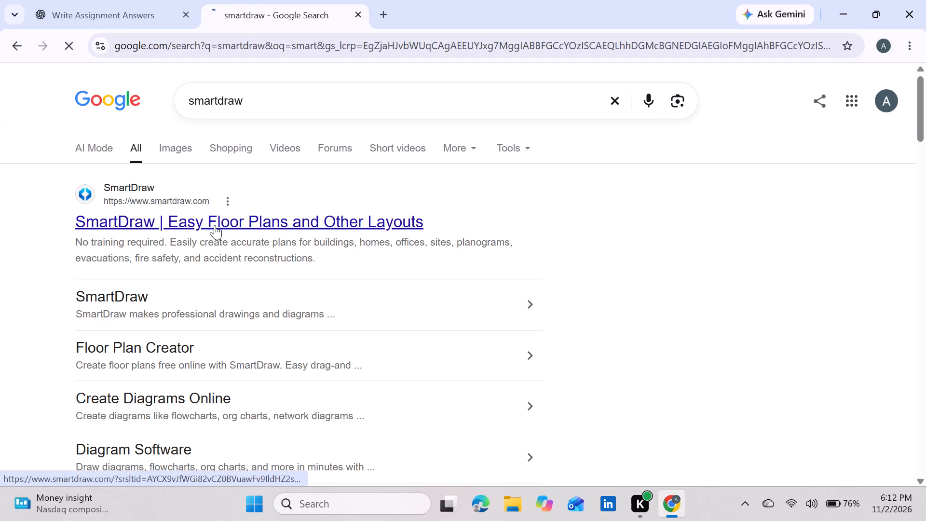
Enter the SmartDraw app and start a new blank Residential Floor Plan document from the Floor Plans - Residential templates.
left_click(487, 355)
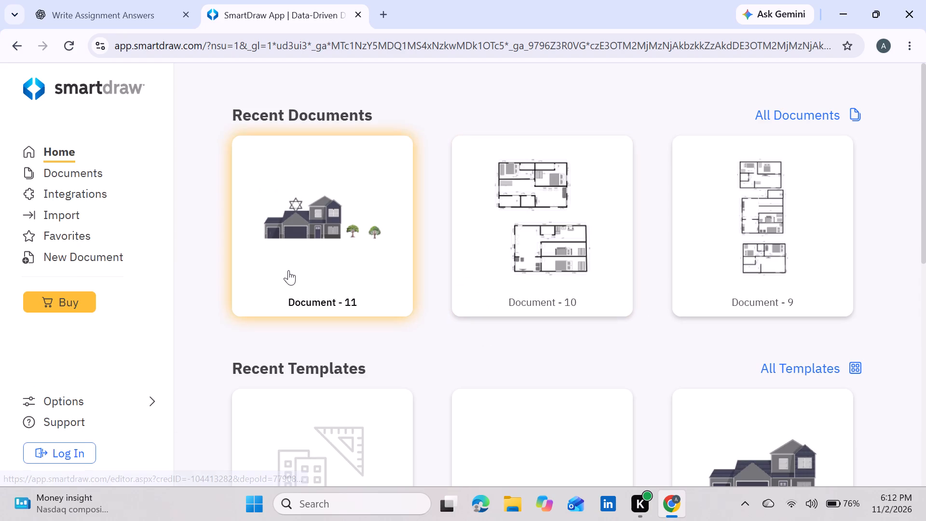
left_click(52, 158)
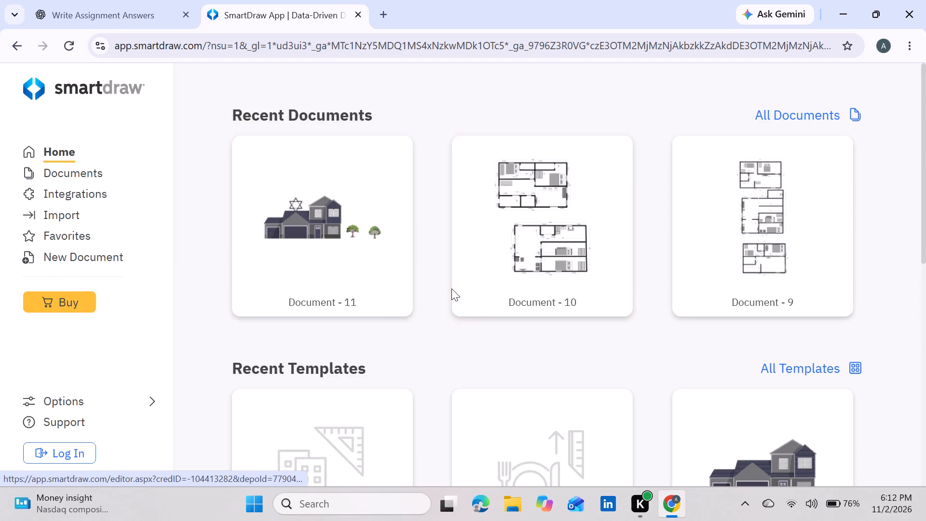
scroll(451, 288, "down", 3)
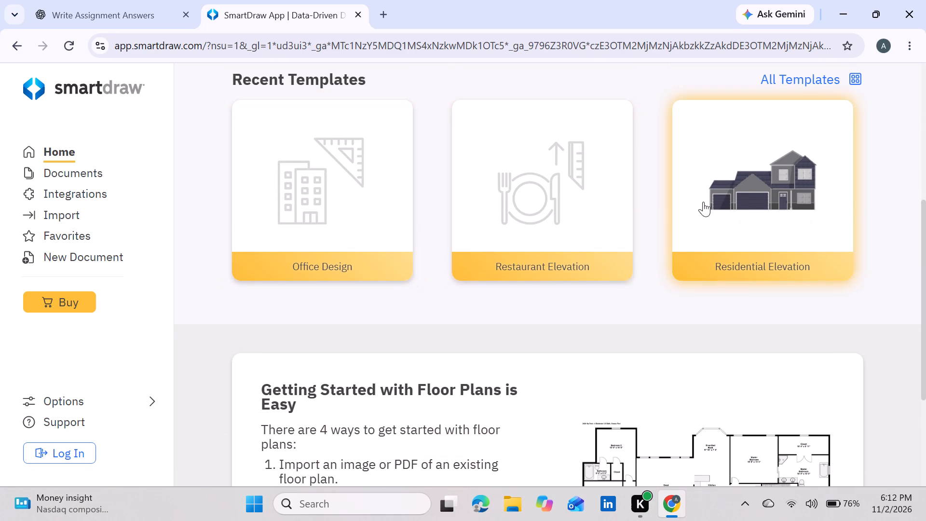
scroll(370, 224, "down", 2)
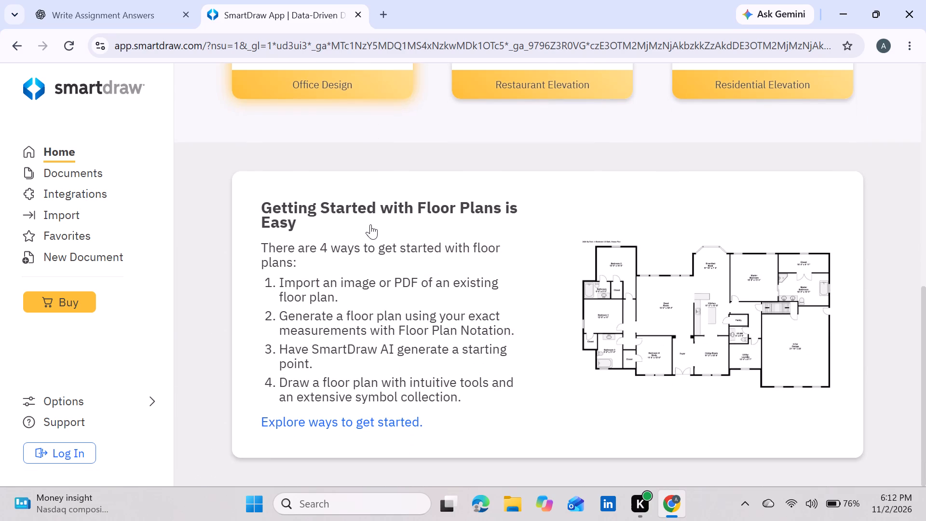
scroll(370, 224, "down", 2)
scroll(370, 224, "up", 5)
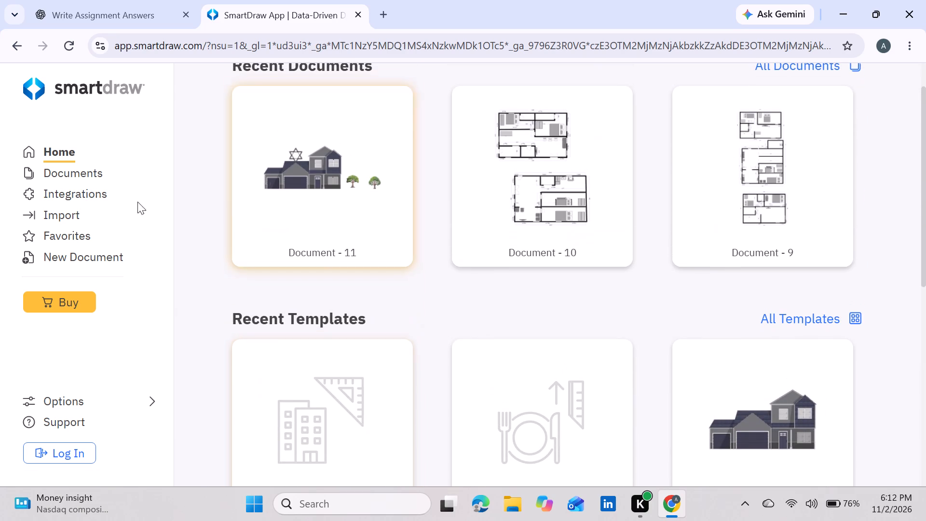
left_click(56, 262)
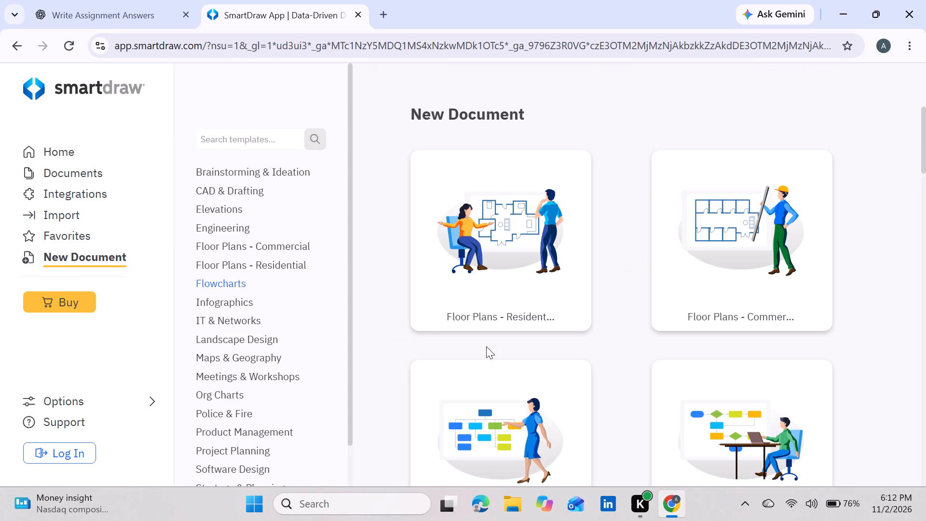
left_click(547, 277)
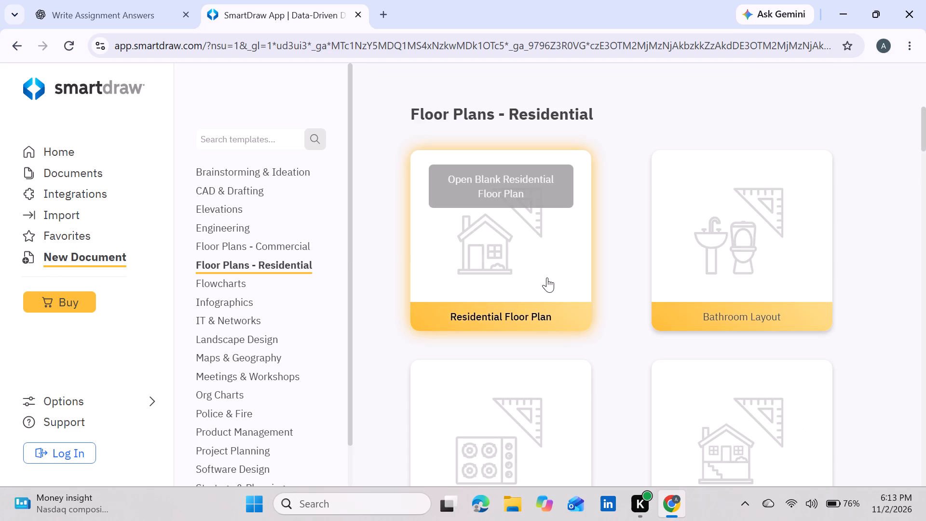
left_click(535, 248)
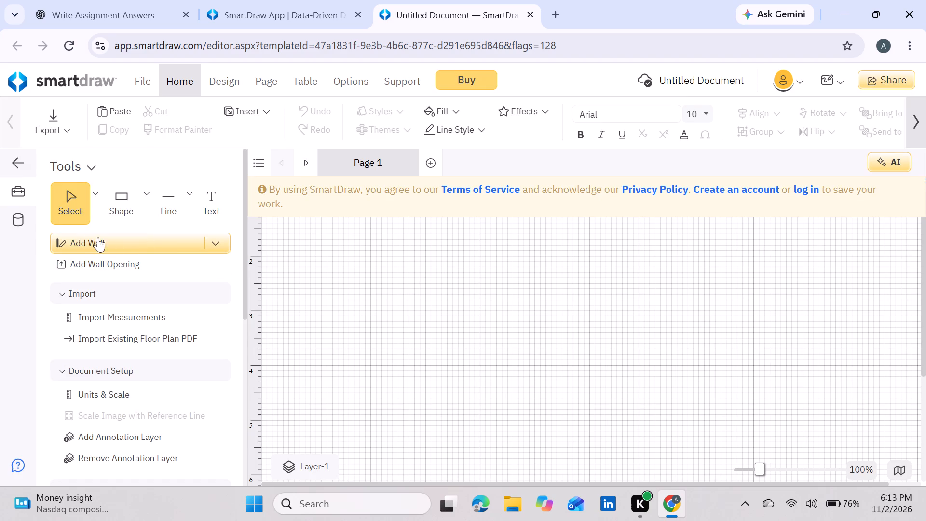
Draw a horizontal top wall about 10.30 long, continued by a vertical right-hand wall about 5.15 long down from its end.
left_click(69, 241)
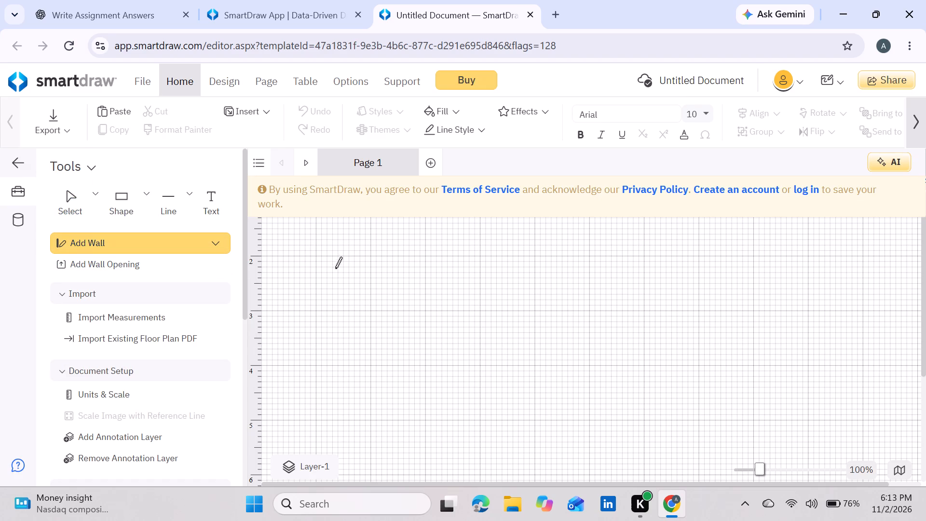
left_click_drag(317, 255, 761, 262)
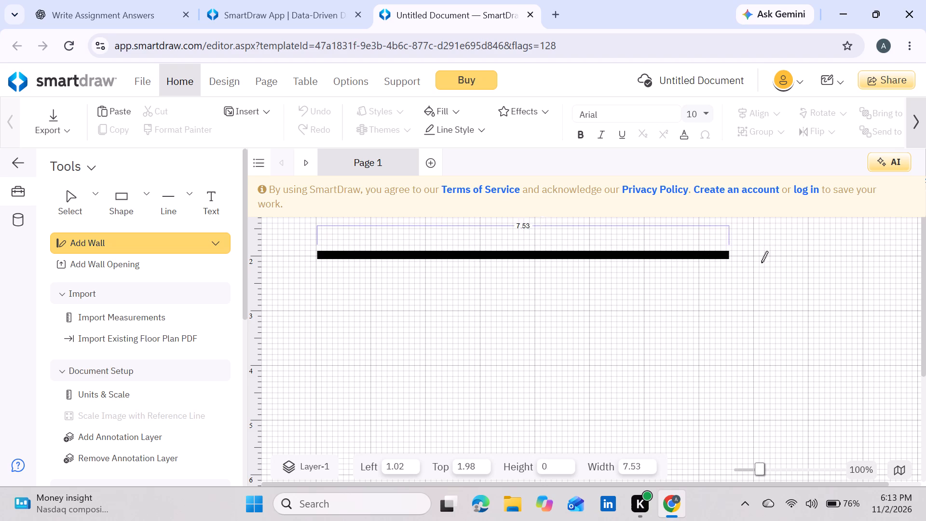
left_click_drag(761, 262, 925, 259)
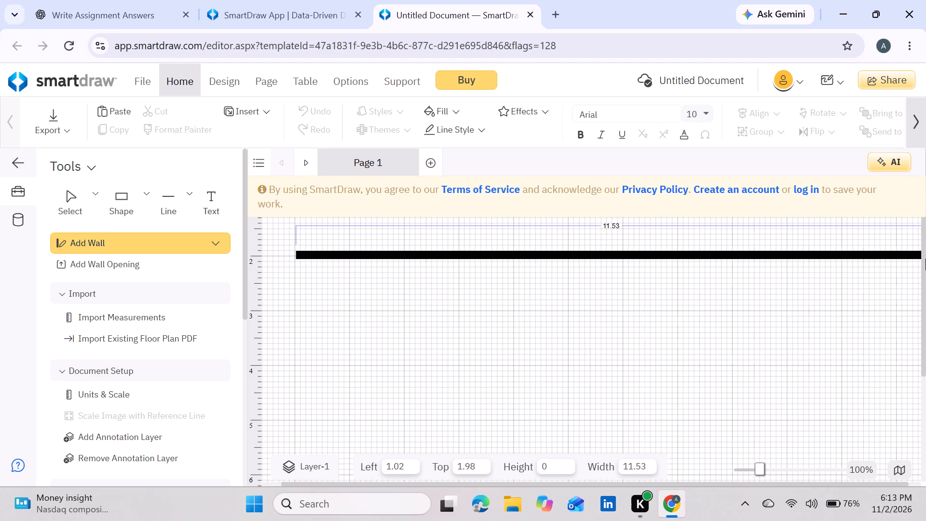
left_click_drag(925, 259, 850, 249)
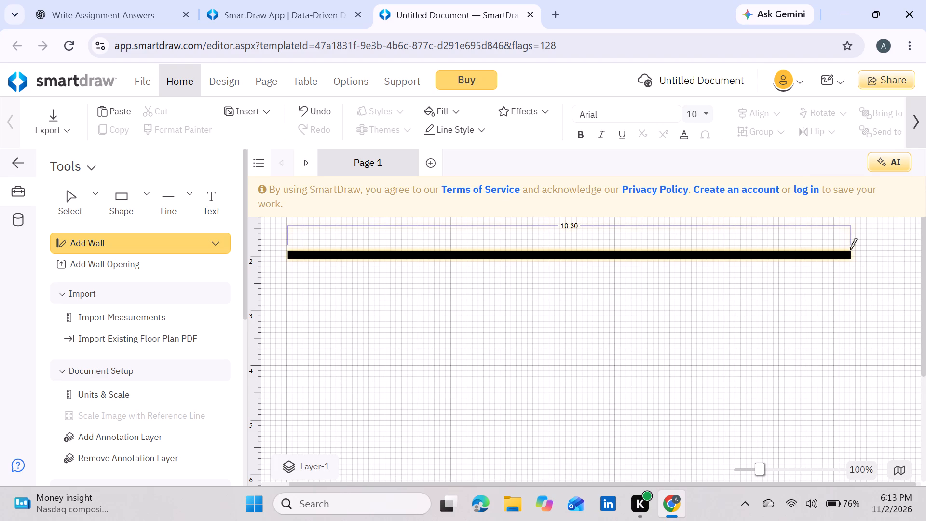
left_click_drag(849, 252, 852, 418)
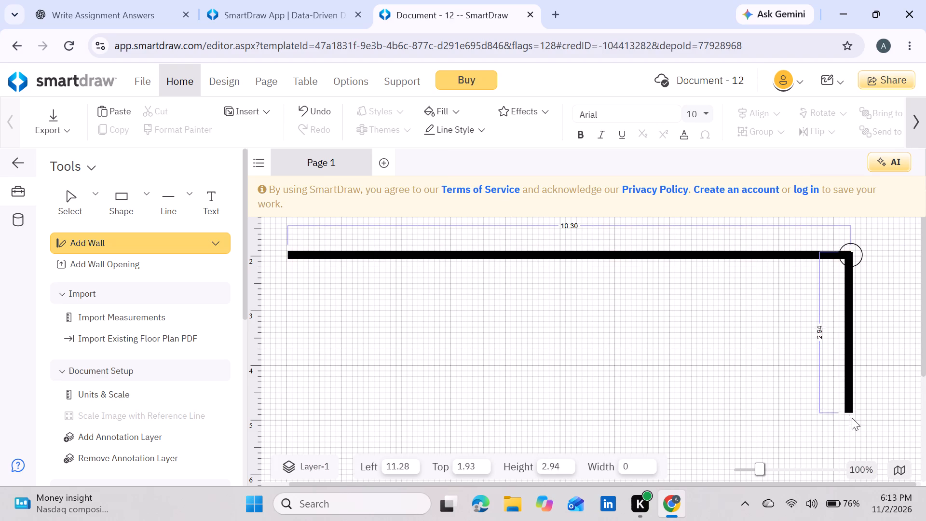
left_click_drag(852, 418, 841, 398)
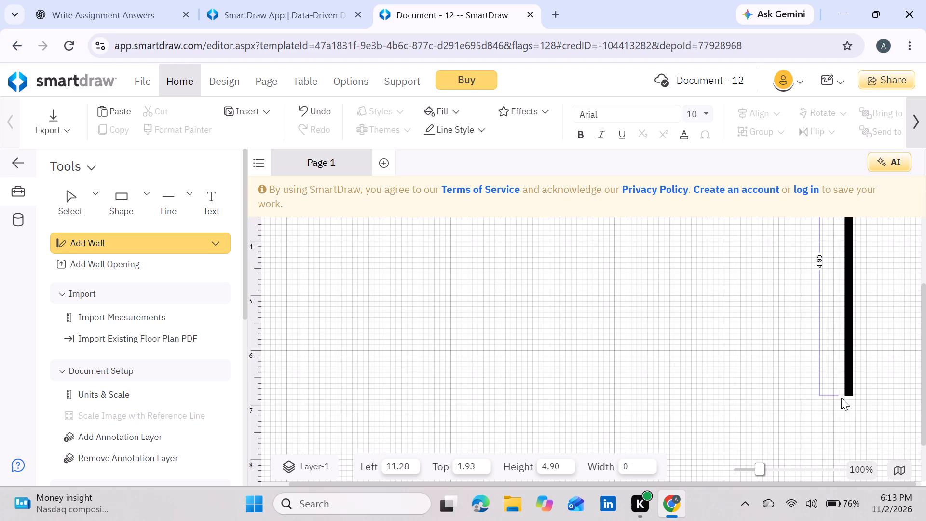
left_click_drag(841, 398, 843, 409)
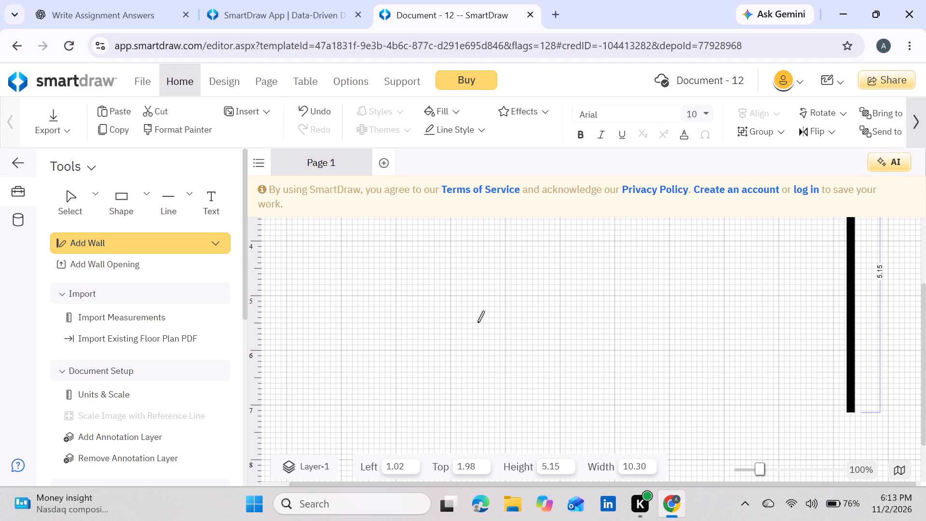
Draw the left wall about 5.33 long down from the top wall's start, and a bottom wall about 10.49 long toward the right wall.
scroll(477, 322, "right", 3)
scroll(477, 322, "up", 3)
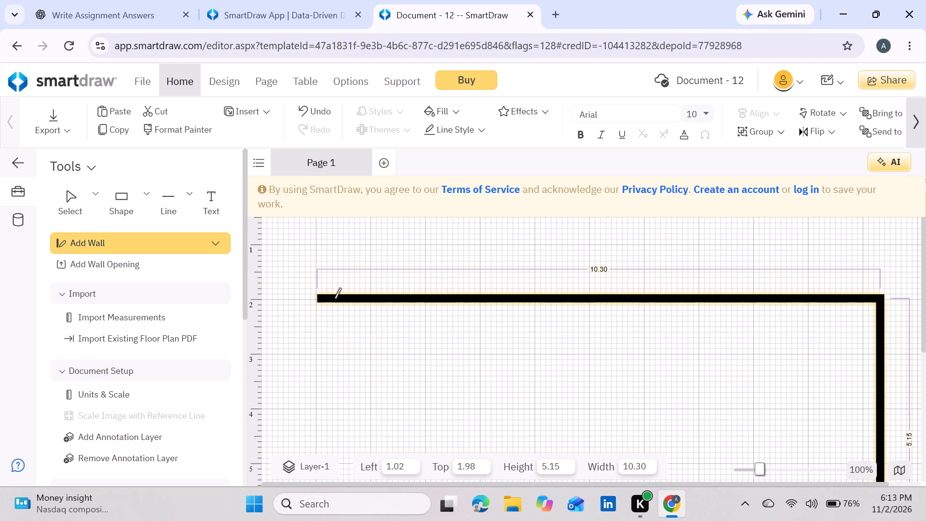
left_click_drag(319, 296, 325, 520)
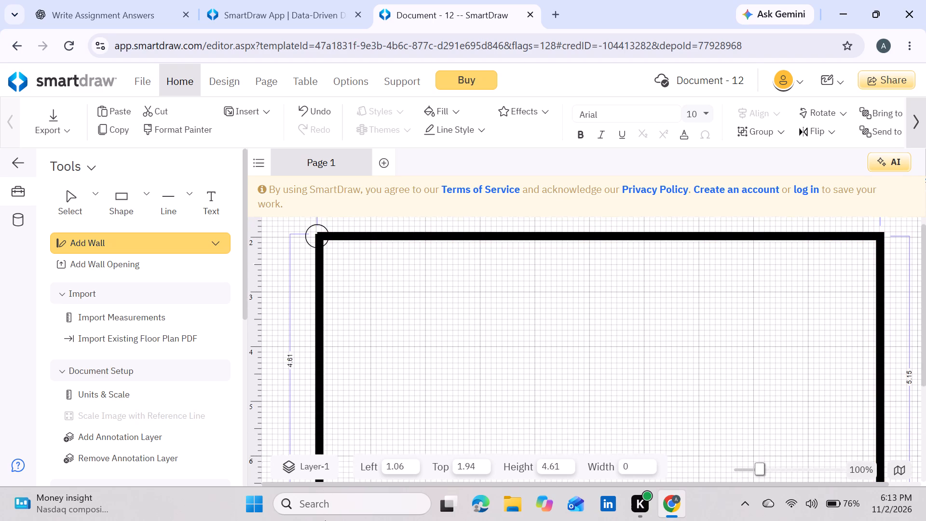
left_click_drag(325, 520, 325, 367)
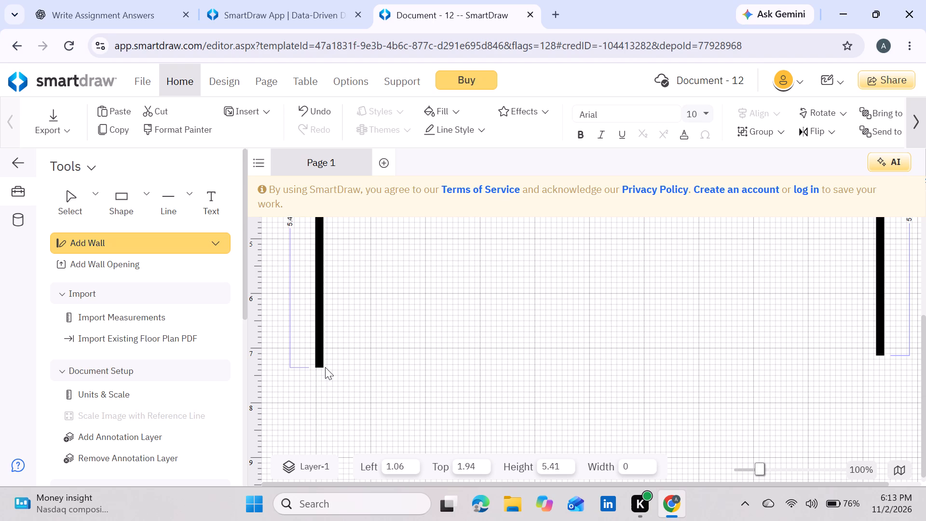
left_click_drag(325, 367, 325, 362)
left_click_drag(313, 362, 719, 366)
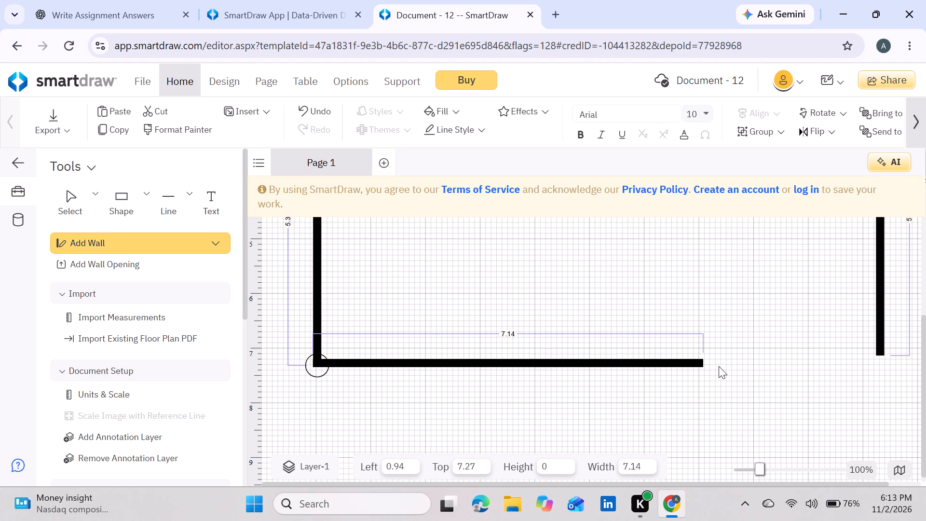
left_click_drag(719, 366, 889, 366)
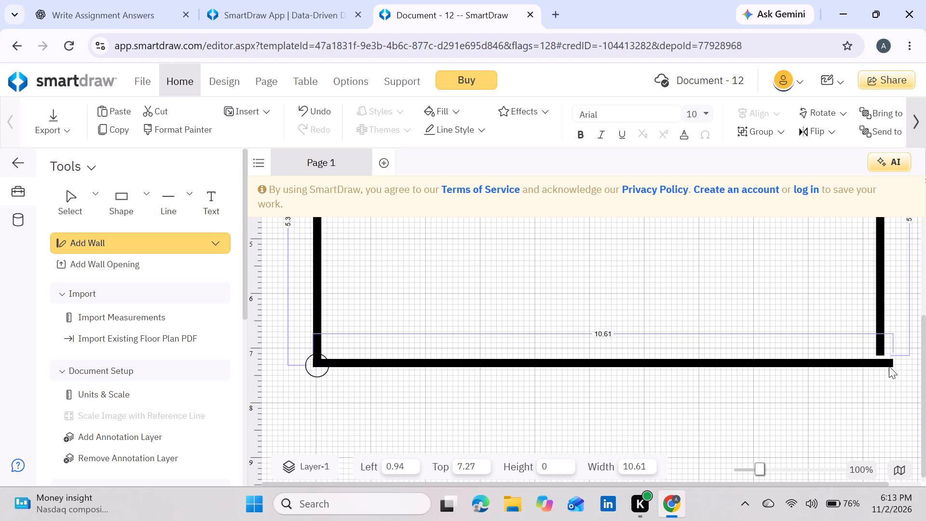
left_click_drag(889, 366, 885, 366)
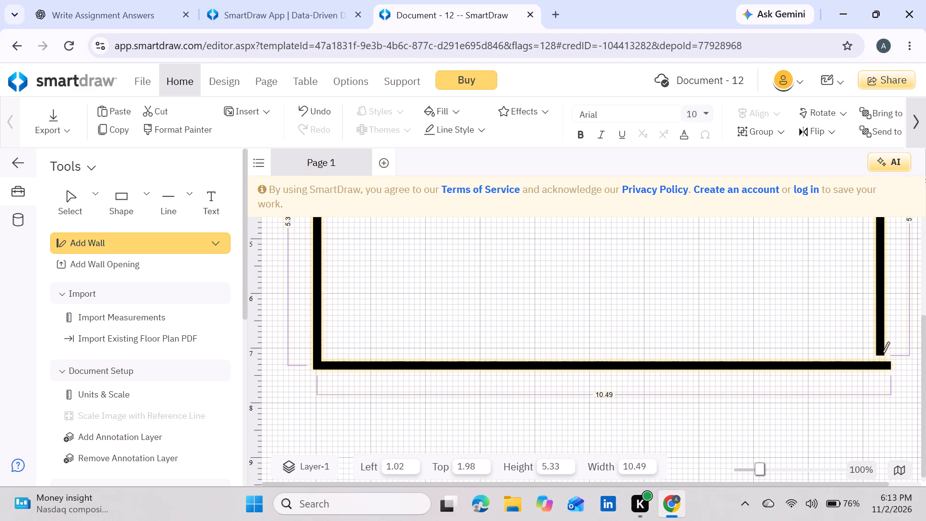
Close the room outline by joining the ends of the right and bottom walls at the lower-right corner.
key("Escape")
left_click_drag(880, 353, 882, 367)
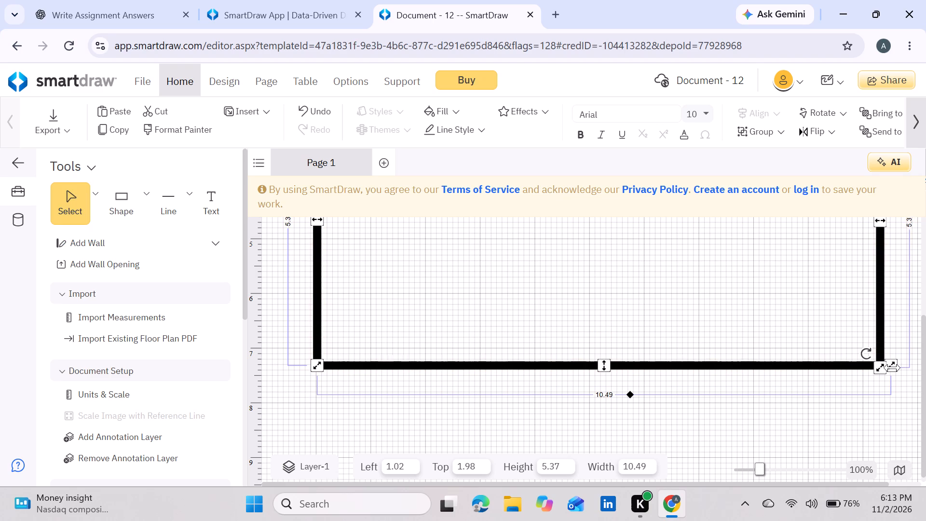
left_click_drag(892, 368, 884, 367)
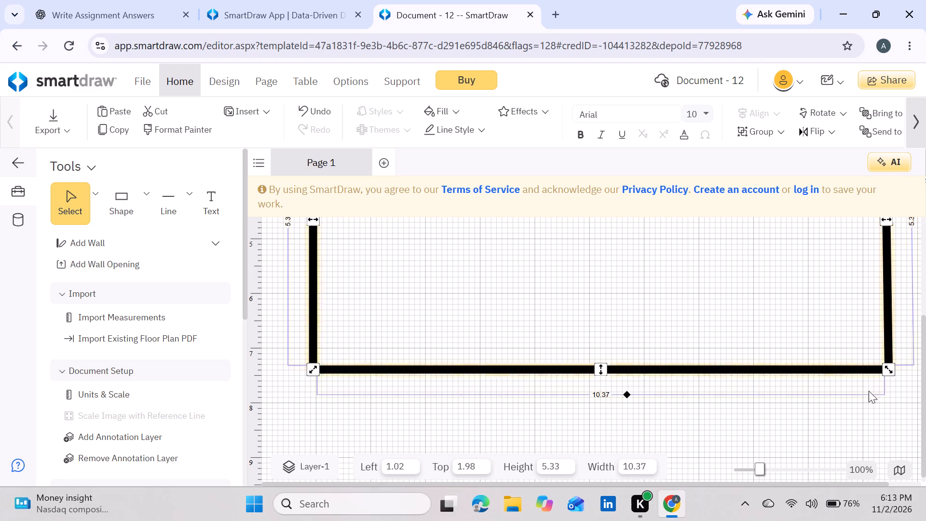
left_click(862, 401)
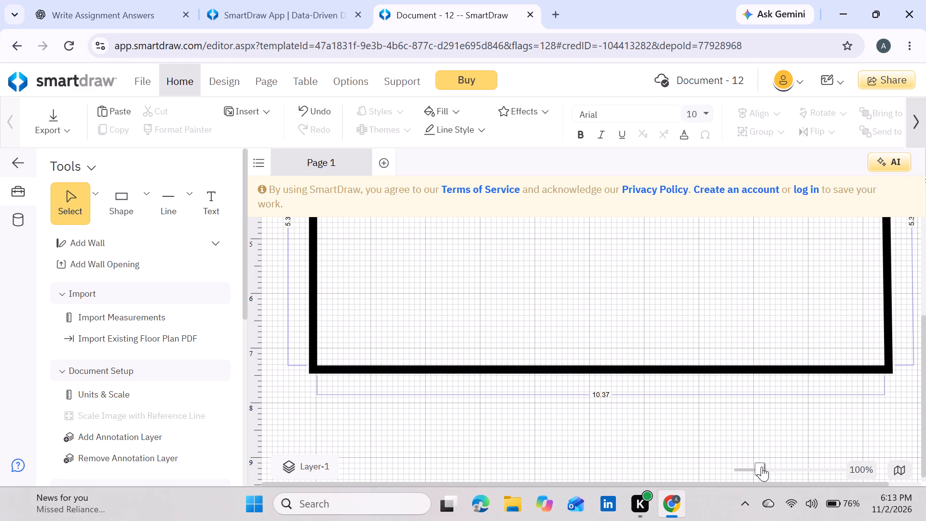
Resize the closed room outline to about 8.11 wide and 5.73 high by moving its right and bottom walls.
left_click_drag(762, 466, 753, 466)
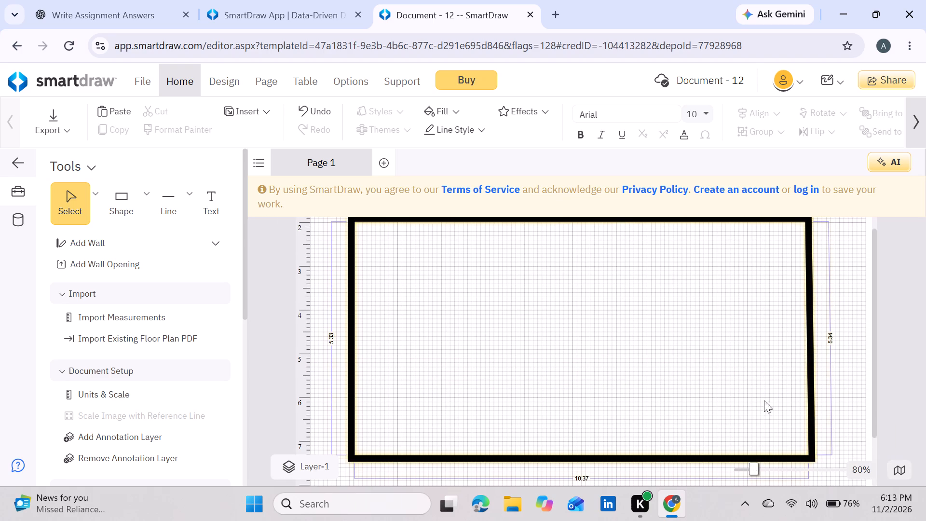
left_click(806, 346)
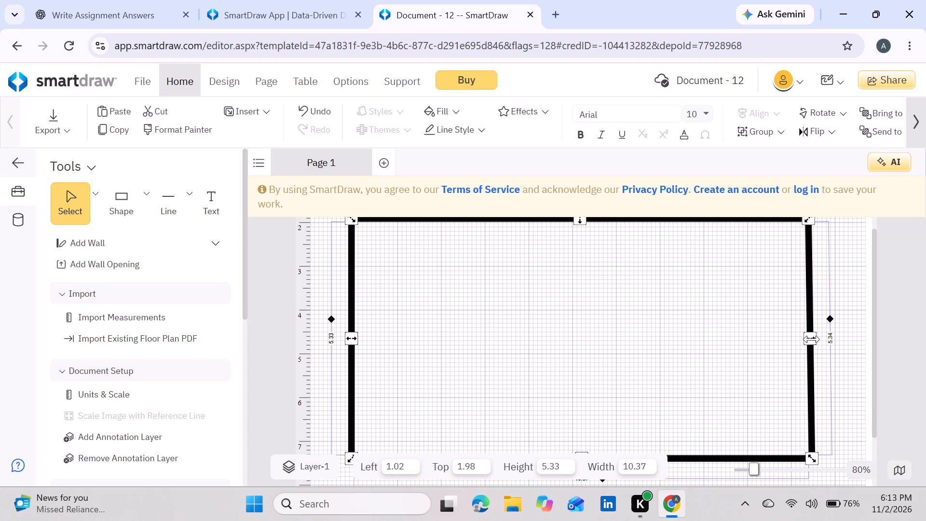
left_click_drag(812, 336, 773, 338)
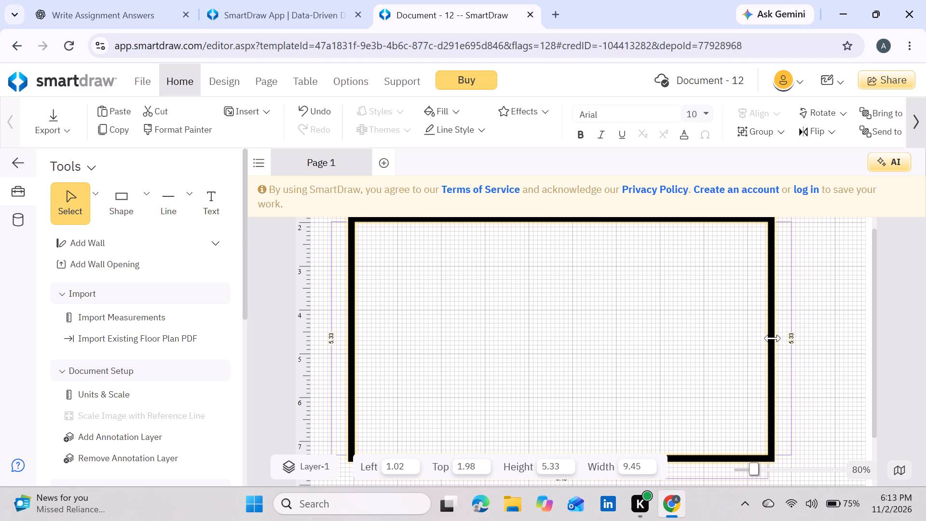
left_click_drag(773, 338, 771, 338)
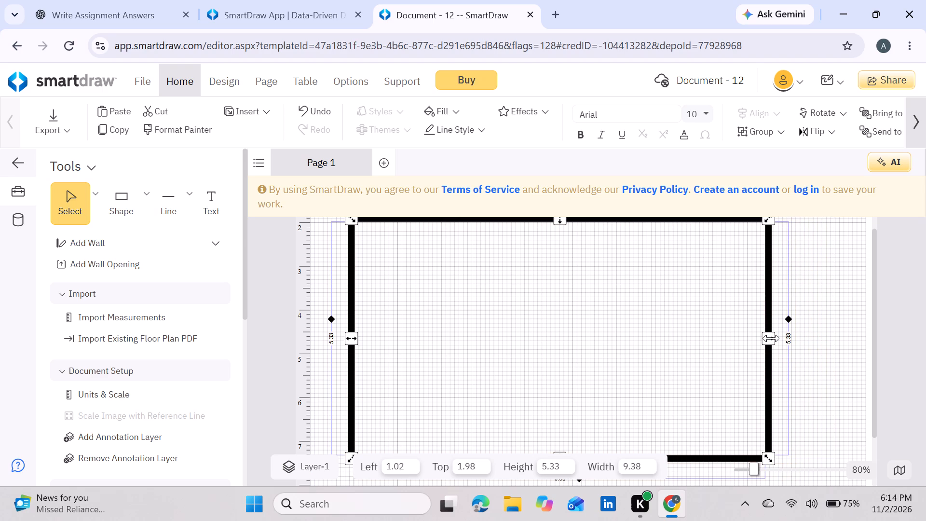
left_click(600, 337)
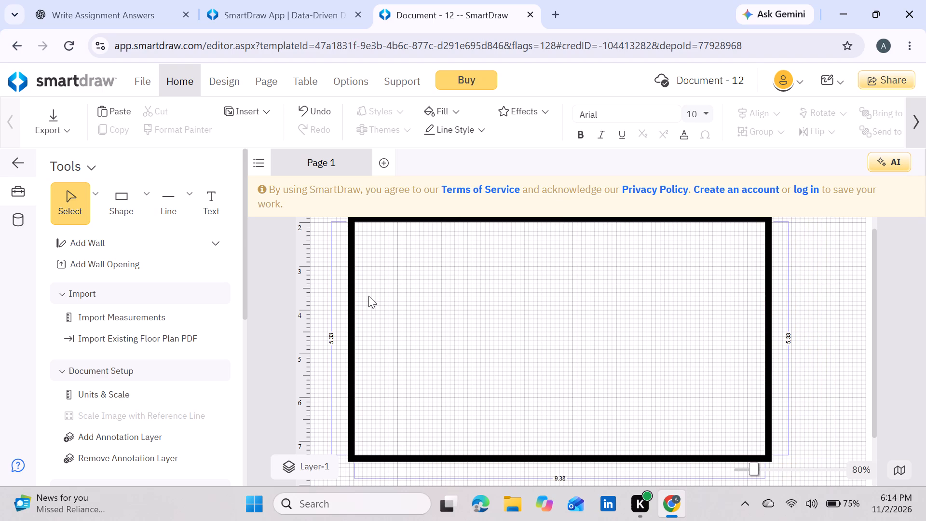
left_click(764, 313)
left_click_drag(768, 340, 712, 342)
scroll(605, 340, "down", 1)
left_click_drag(530, 389, 530, 408)
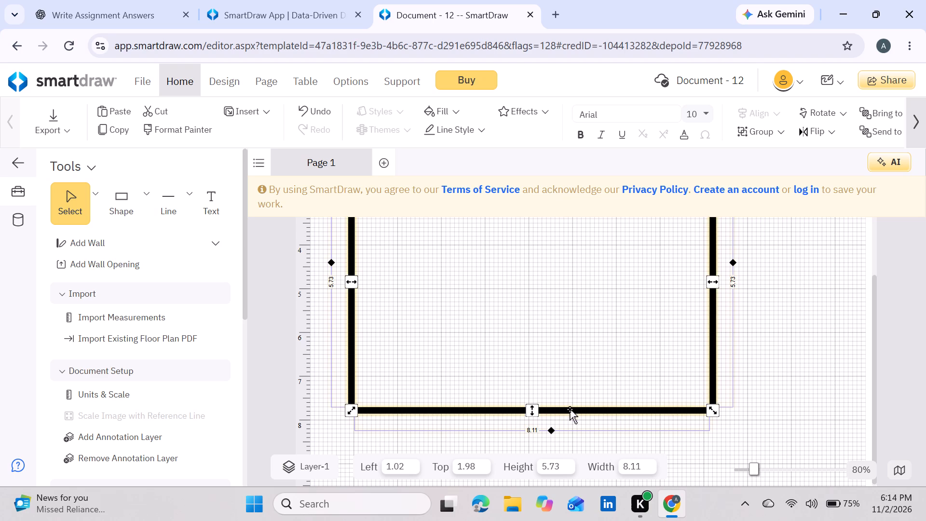
Move the whole room outline on the page to about Left 2.08 and Top 2.22.
left_click_drag(570, 409, 607, 466)
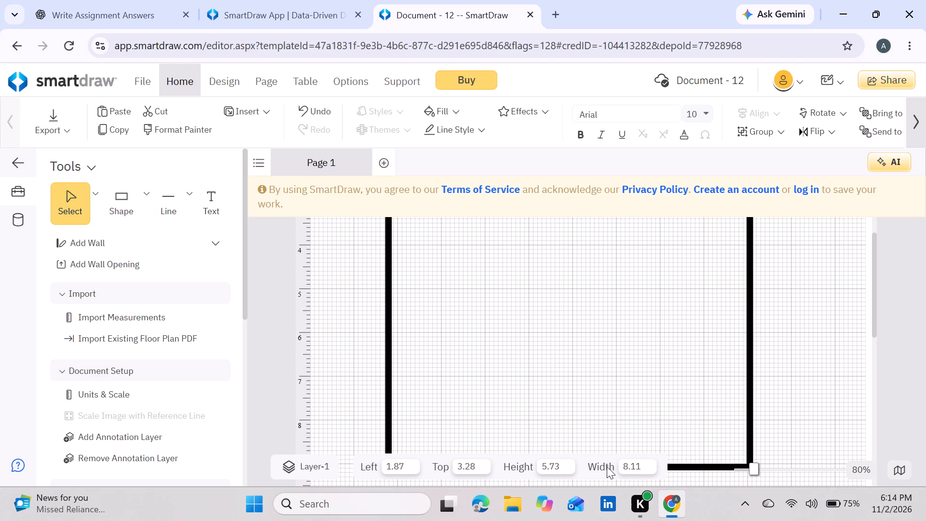
left_click_drag(607, 466, 608, 441)
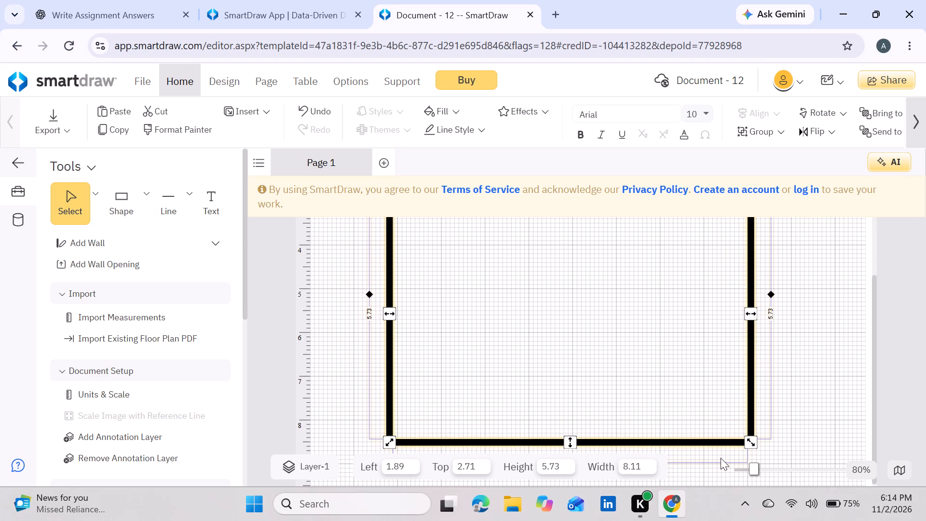
left_click(752, 470)
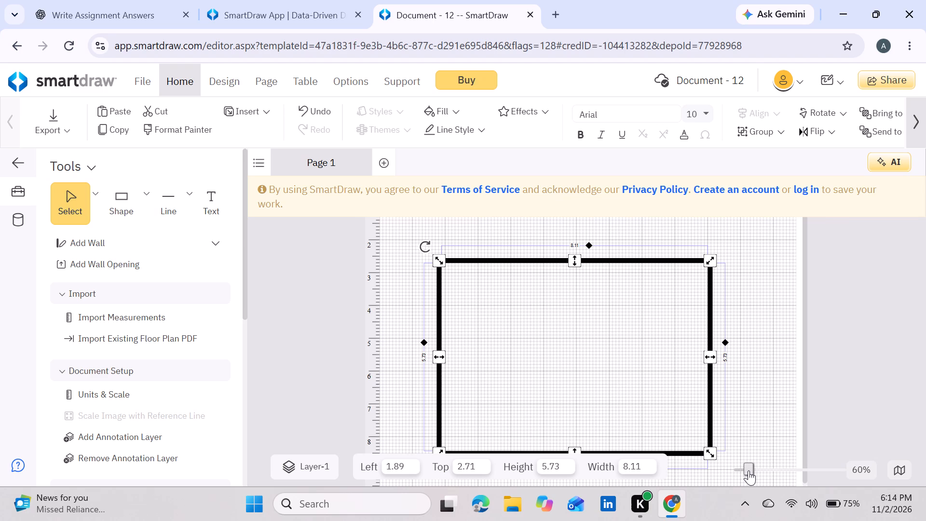
left_click_drag(616, 261, 622, 245)
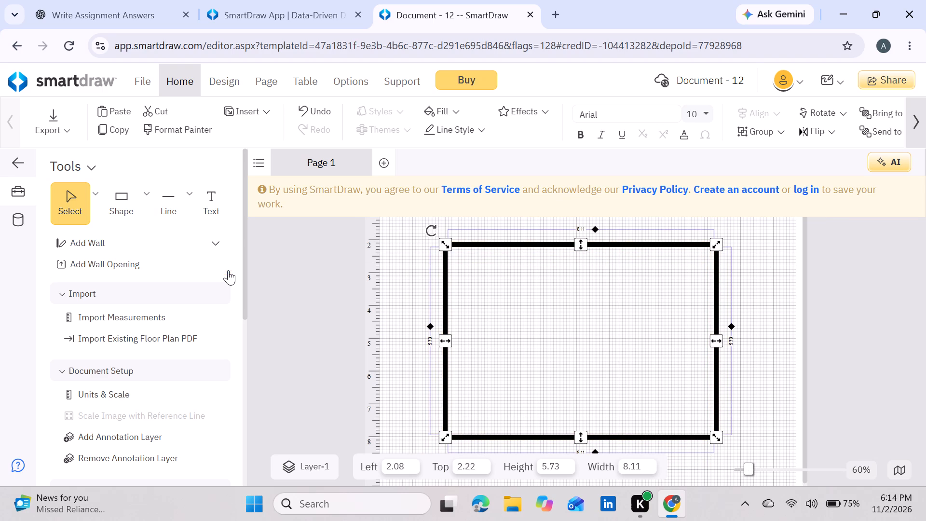
Draw a vertical interior wall about 3.23 long up from the bottom wall, slightly left of its middle.
left_click(98, 244)
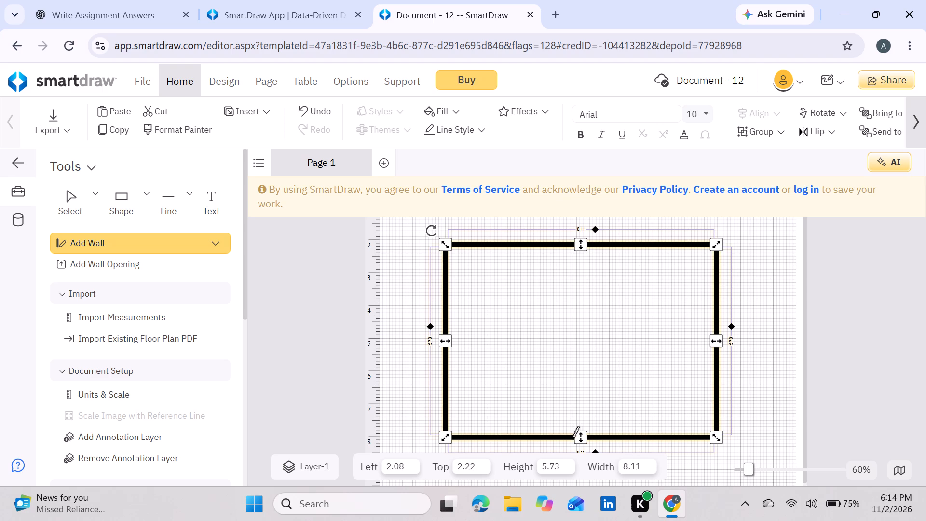
left_click_drag(571, 438, 572, 408)
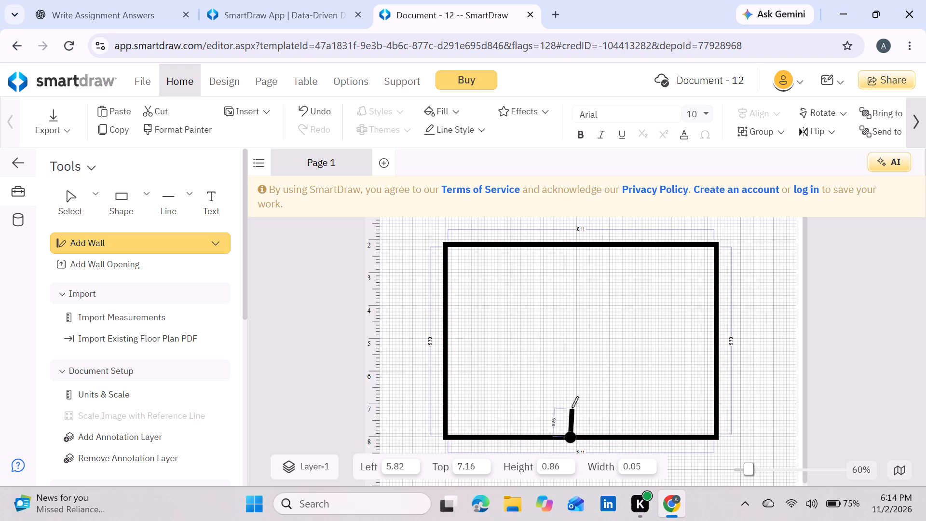
left_click_drag(572, 408, 571, 333)
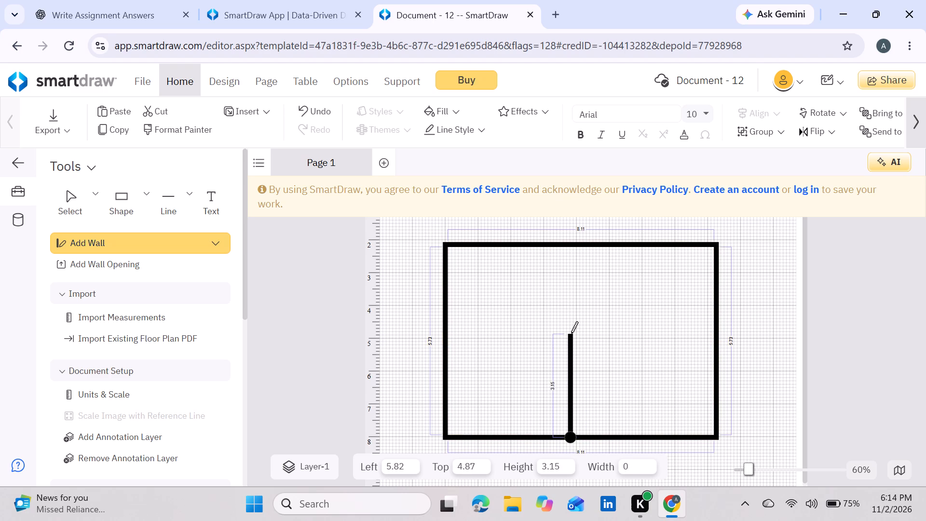
left_click_drag(571, 333, 569, 277)
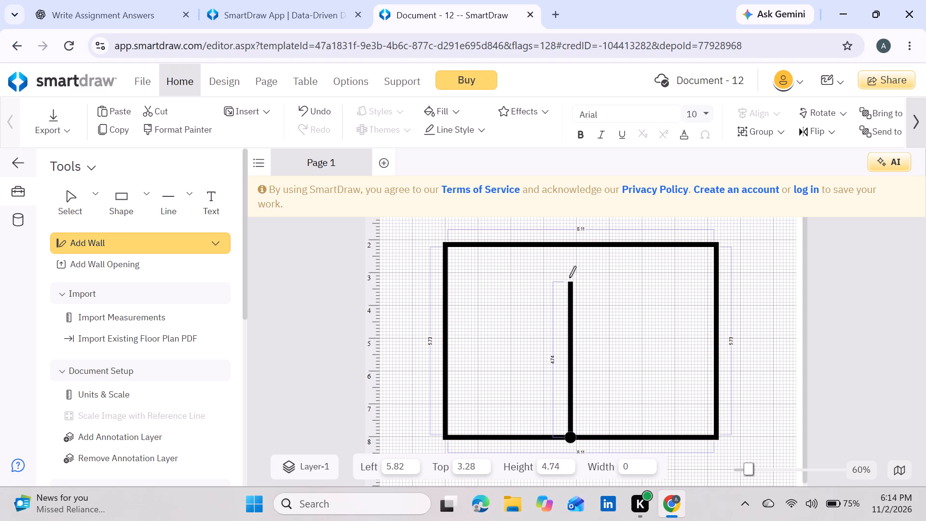
left_click_drag(569, 277, 575, 331)
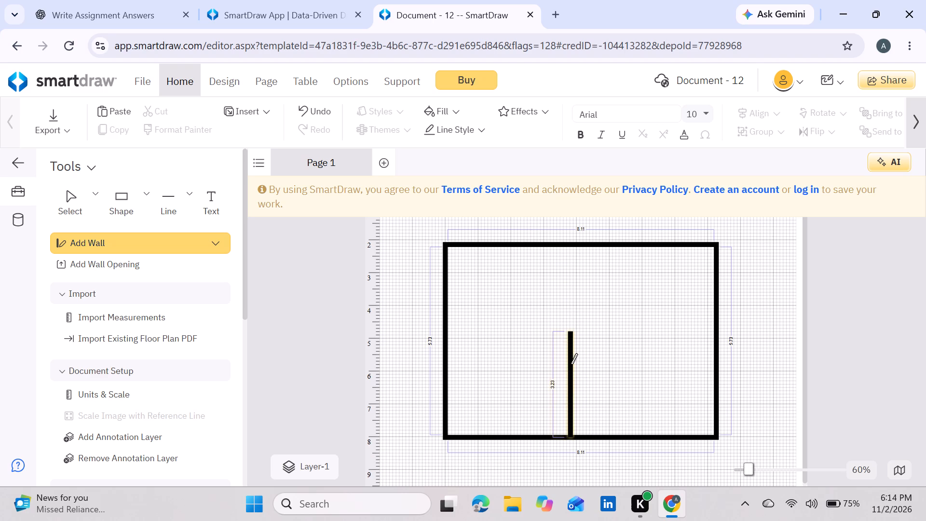
Draw a horizontal partition about 4.37 long from the vertical interior wall across to the right outer wall.
left_click_drag(572, 356, 687, 358)
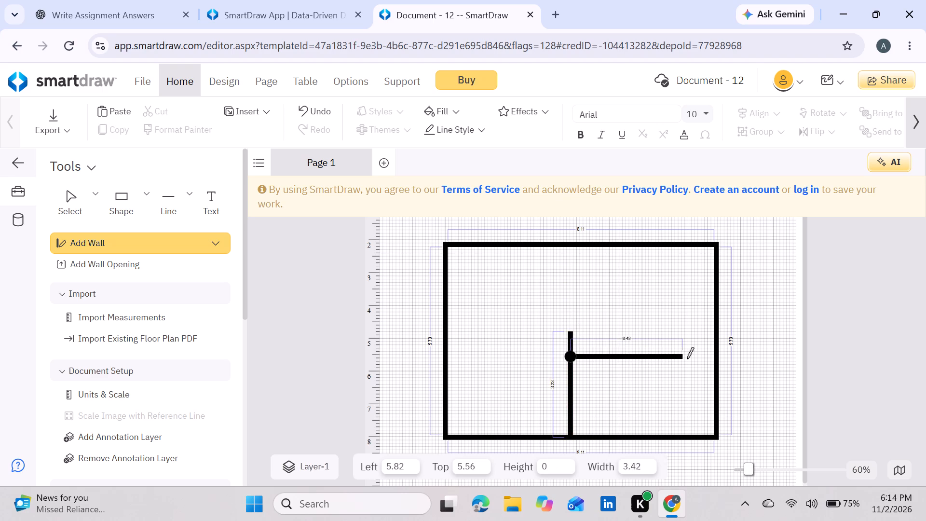
left_click_drag(687, 358, 713, 356)
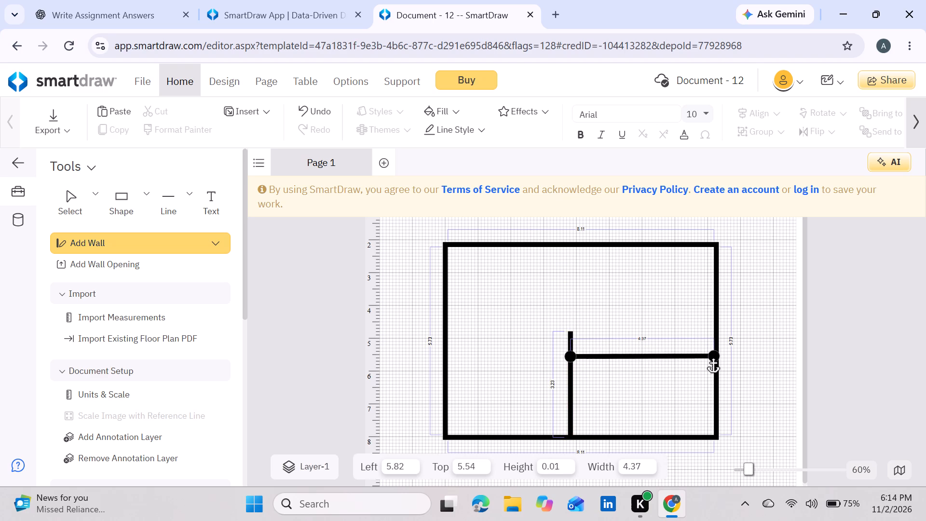
left_click_drag(713, 356, 713, 356)
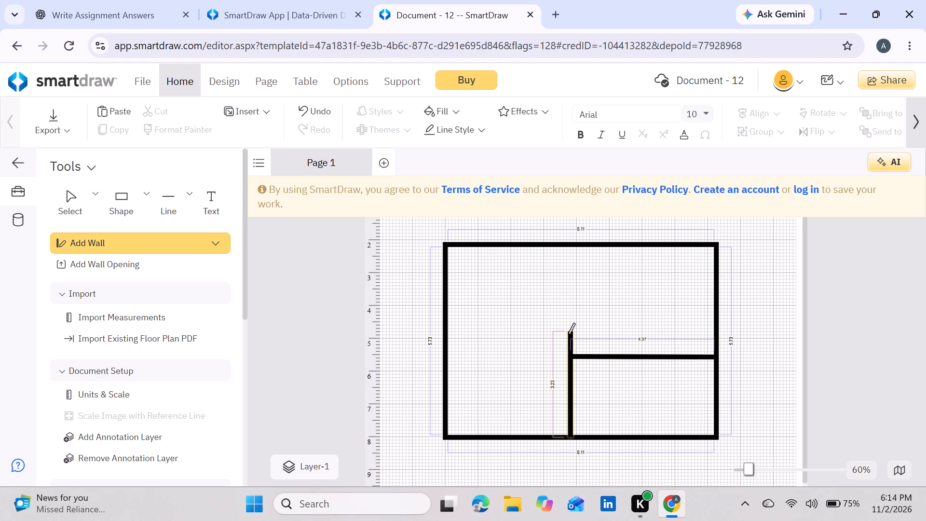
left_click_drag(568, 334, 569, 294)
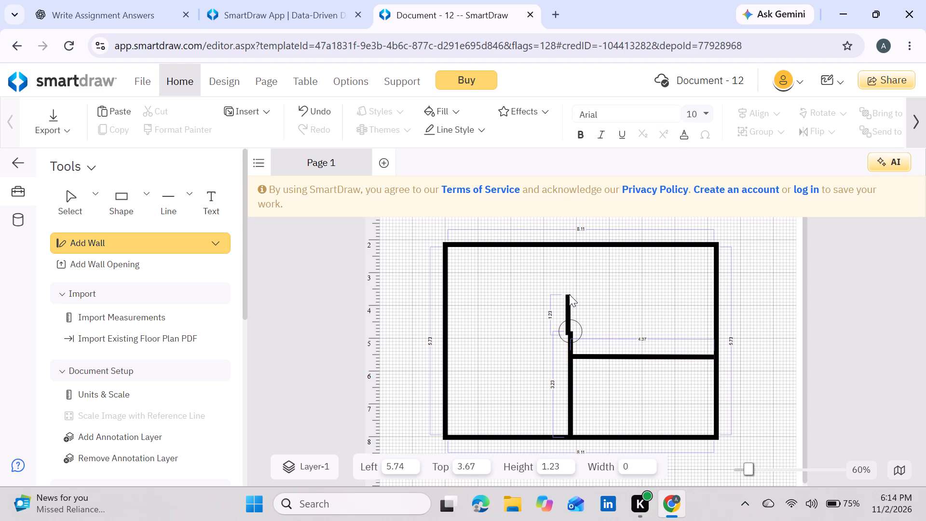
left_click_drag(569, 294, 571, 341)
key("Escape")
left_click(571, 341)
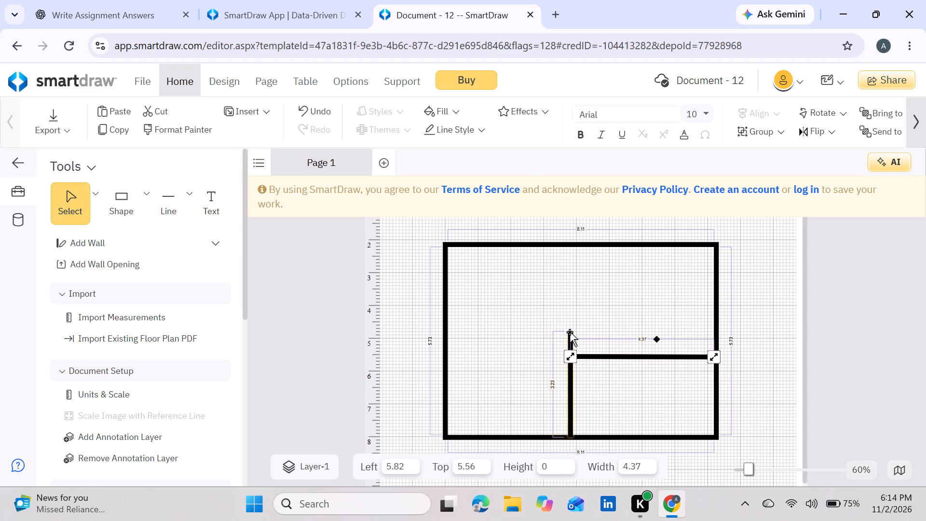
Extend the vertical interior wall upward to about 5.51 long, ending just below the top wall.
left_click(570, 335)
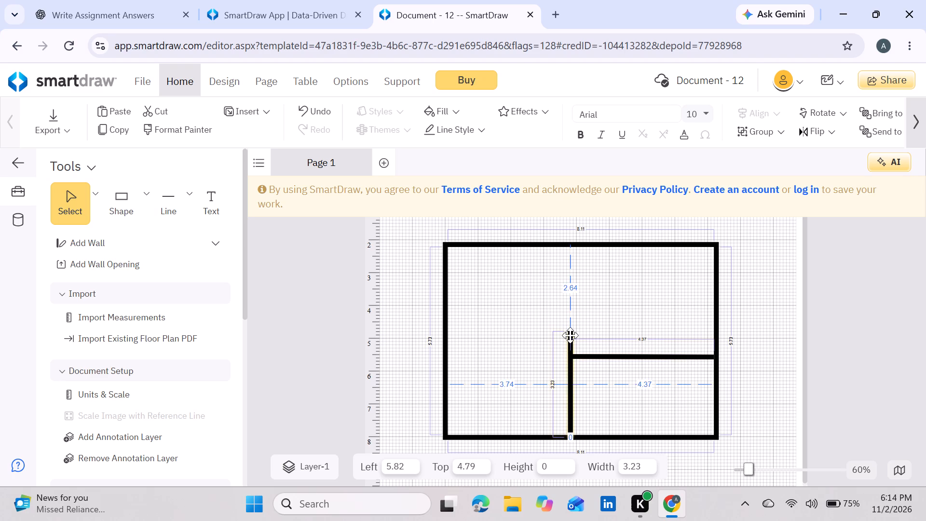
left_click_drag(570, 328, 568, 289)
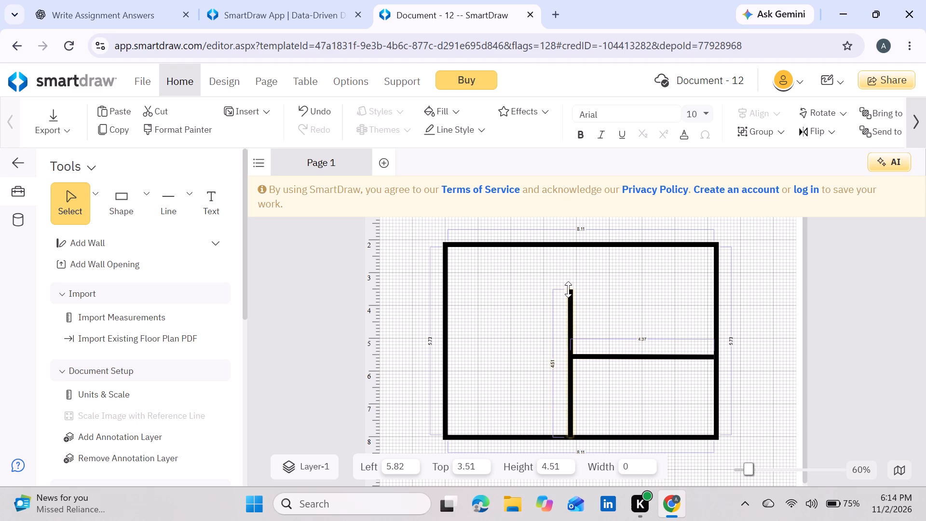
left_click_drag(568, 289, 570, 256)
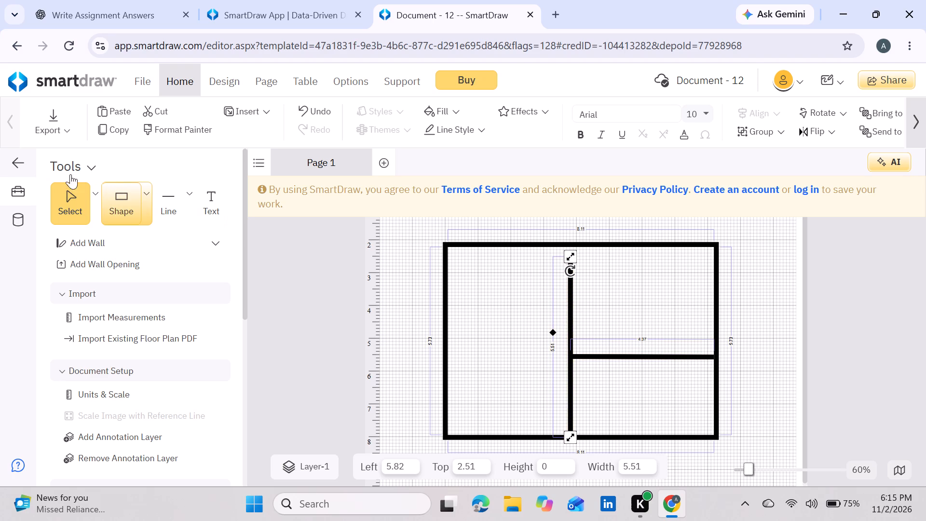
left_click(77, 242)
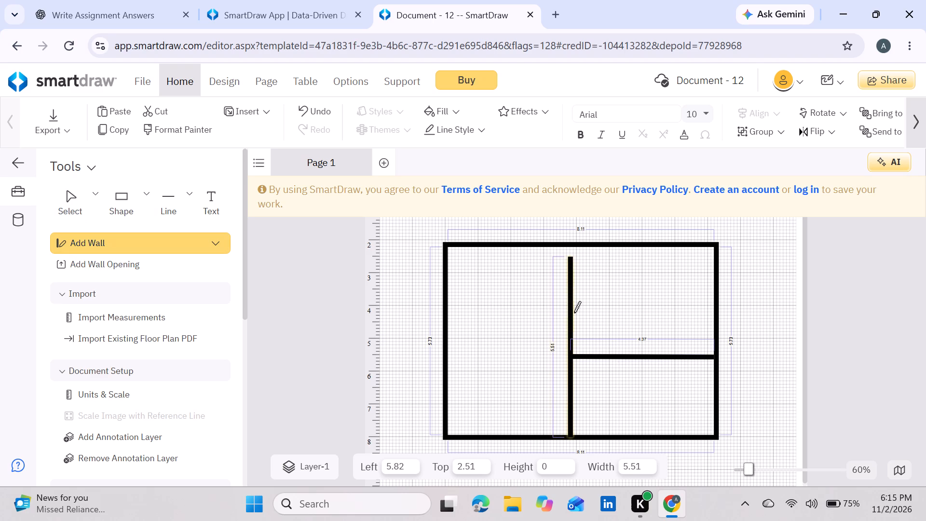
key("Escape")
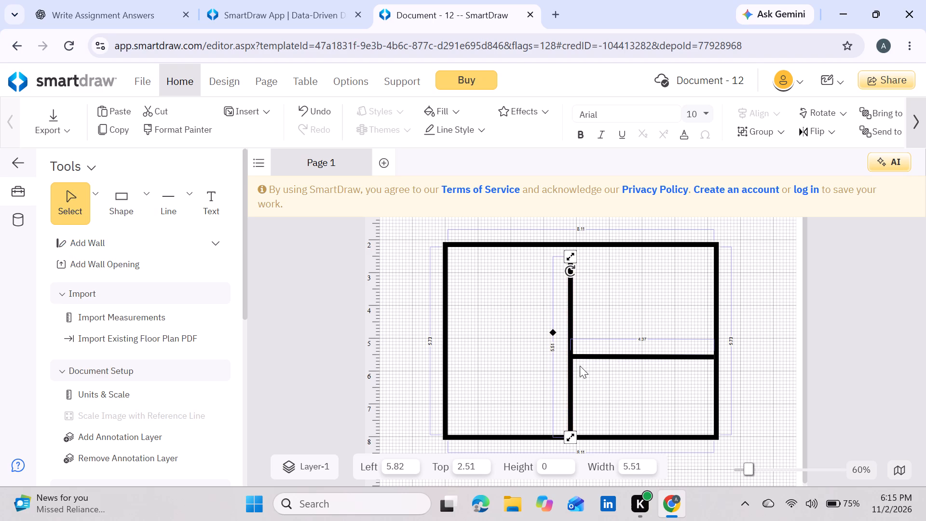
Lower both ends of the horizontal partition to about Top 6.17, keeping it joined to the vertical and right walls.
left_click(584, 356)
left_click_drag(572, 357, 572, 377)
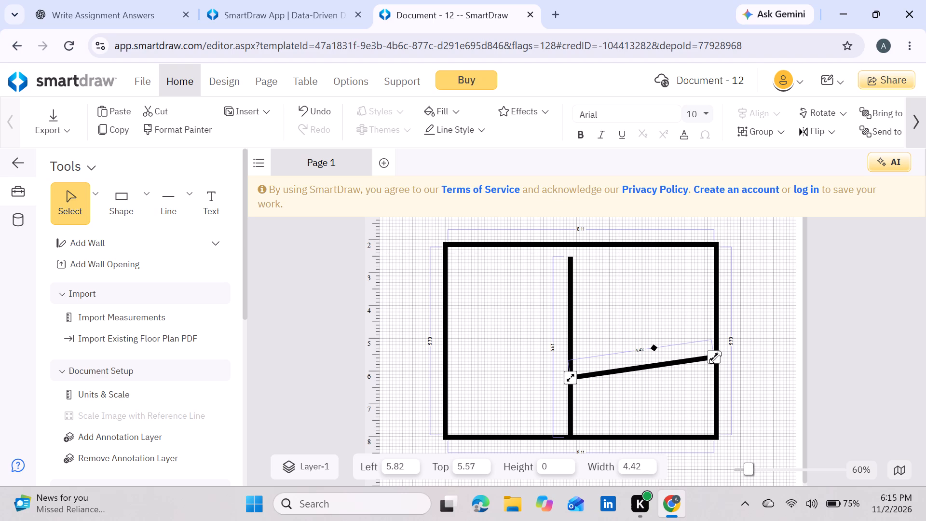
left_click_drag(715, 357, 714, 377)
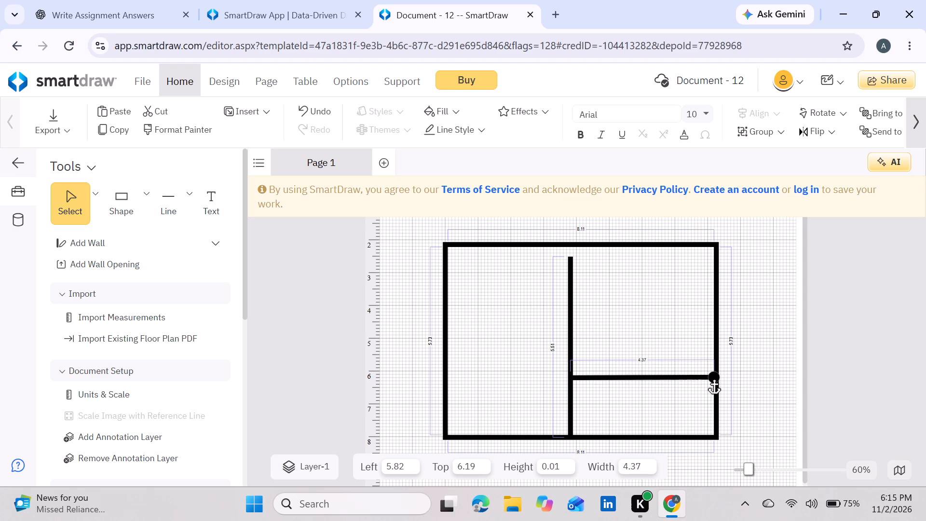
left_click_drag(714, 377, 714, 376)
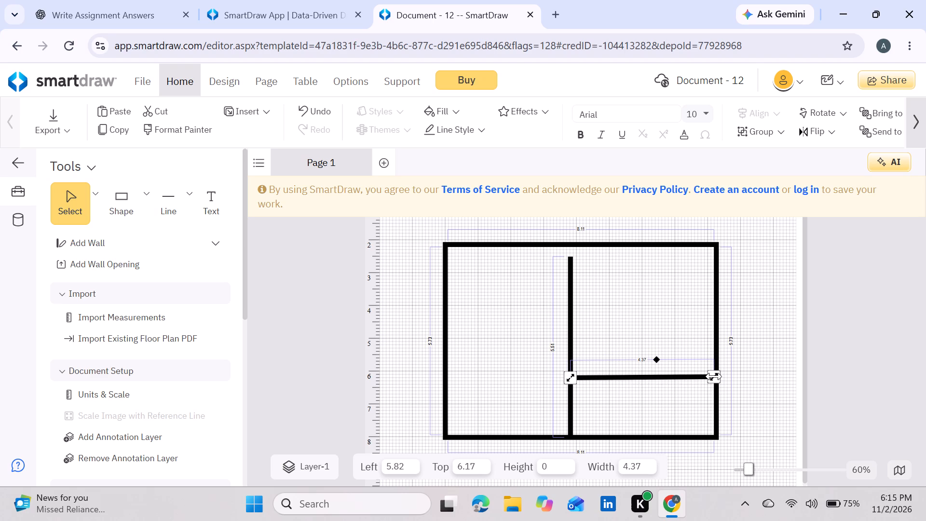
Shift the whole floor plan slightly down the page, with the horizontal partition at about Top 6.35.
left_click_drag(667, 377, 667, 375)
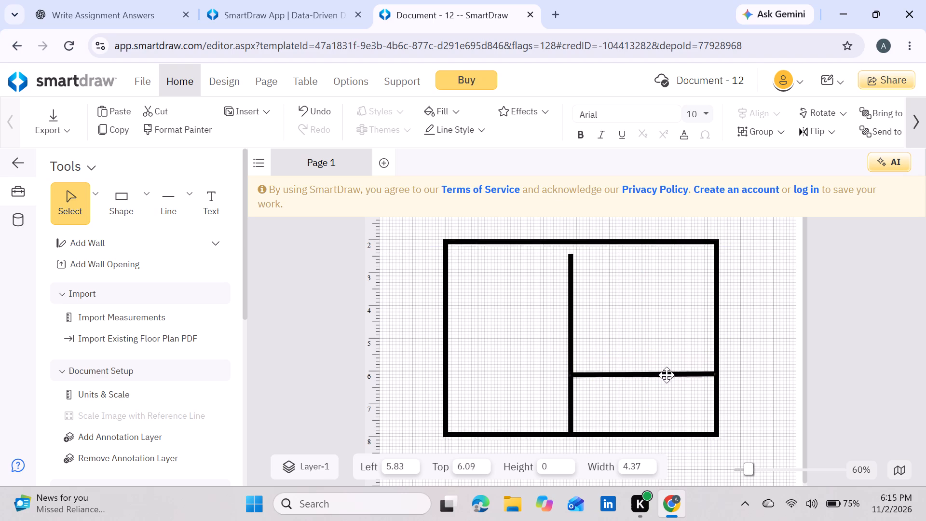
left_click_drag(667, 375, 667, 383)
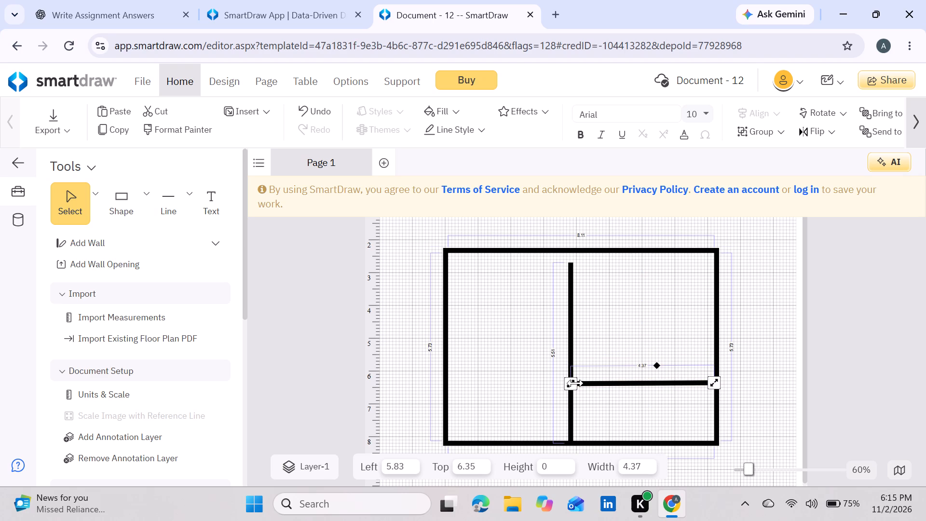
Raise both ends of the horizontal partition to about Top 6.17 so it runs level at about 4.37 long.
left_click_drag(575, 383, 574, 375)
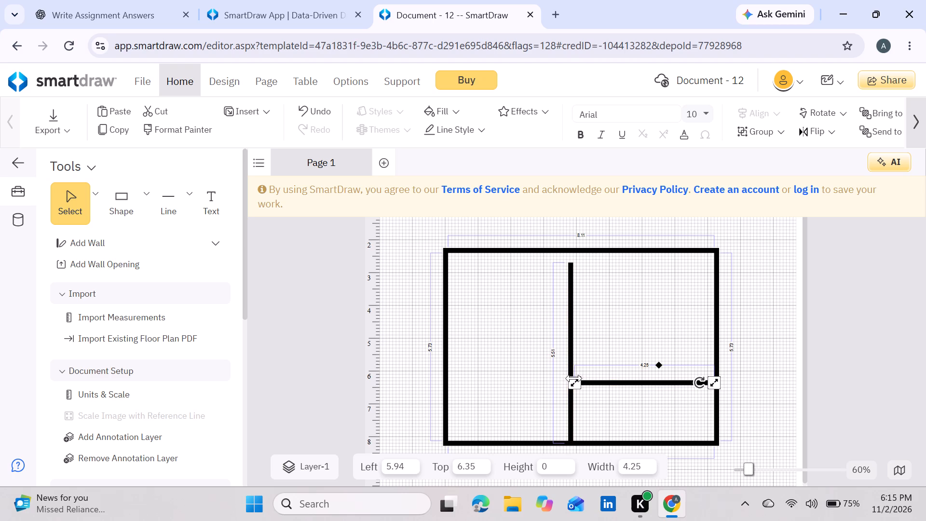
left_click_drag(573, 382, 573, 376)
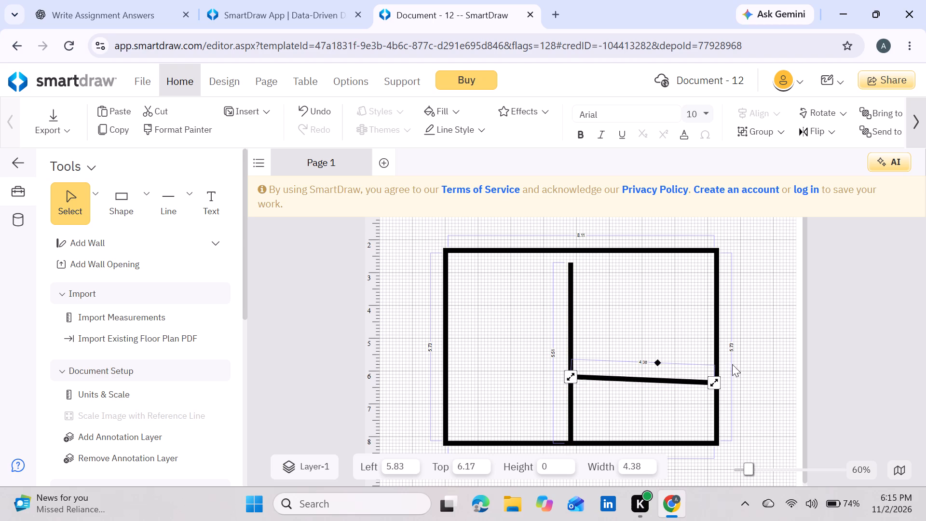
left_click_drag(715, 384, 715, 380)
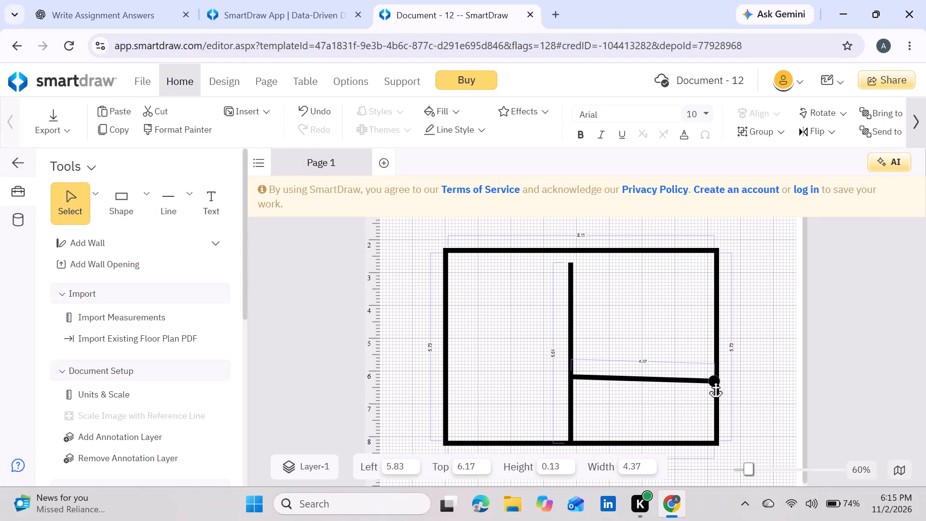
left_click_drag(715, 380, 715, 376)
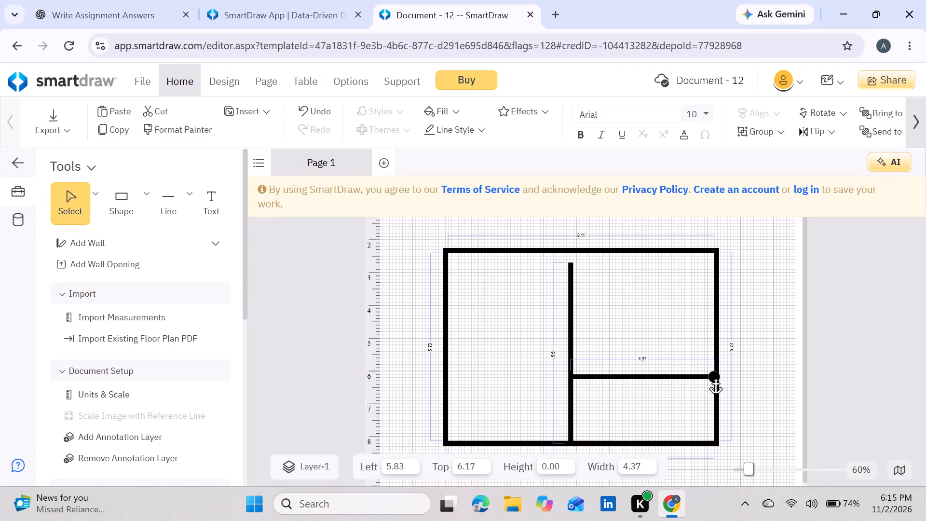
left_click_drag(715, 376, 715, 377)
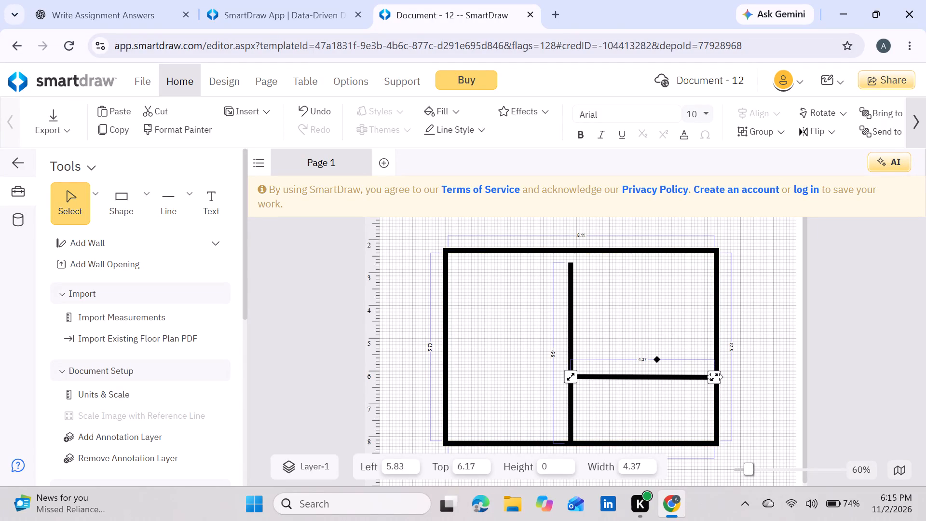
Draw a second horizontal partition about 4.45 long above the first, from the vertical wall to the right wall, and adjust it to about Top 4.34.
left_click(95, 245)
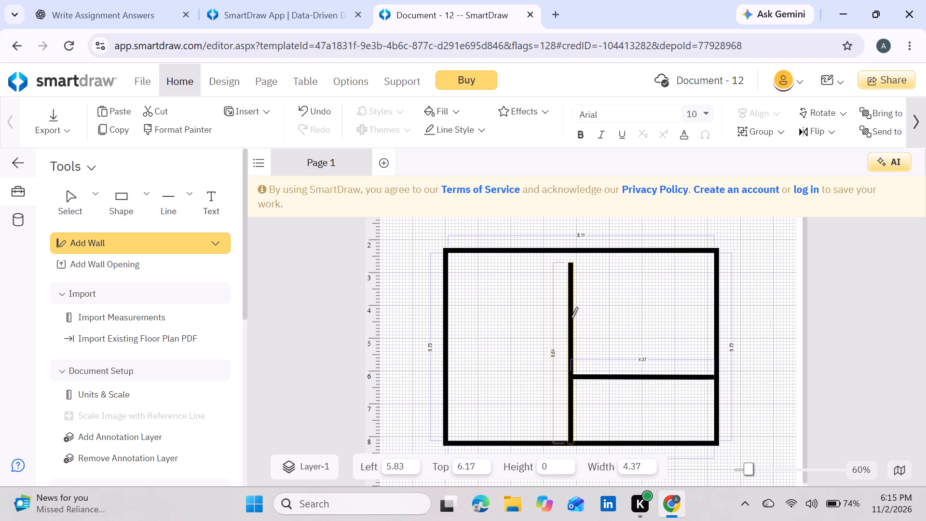
left_click_drag(571, 318, 715, 313)
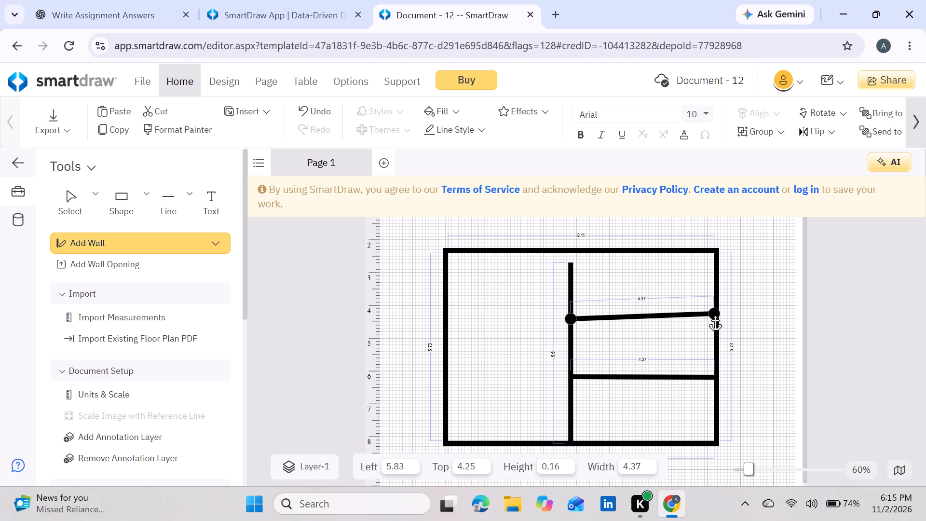
left_click_drag(715, 313, 715, 319)
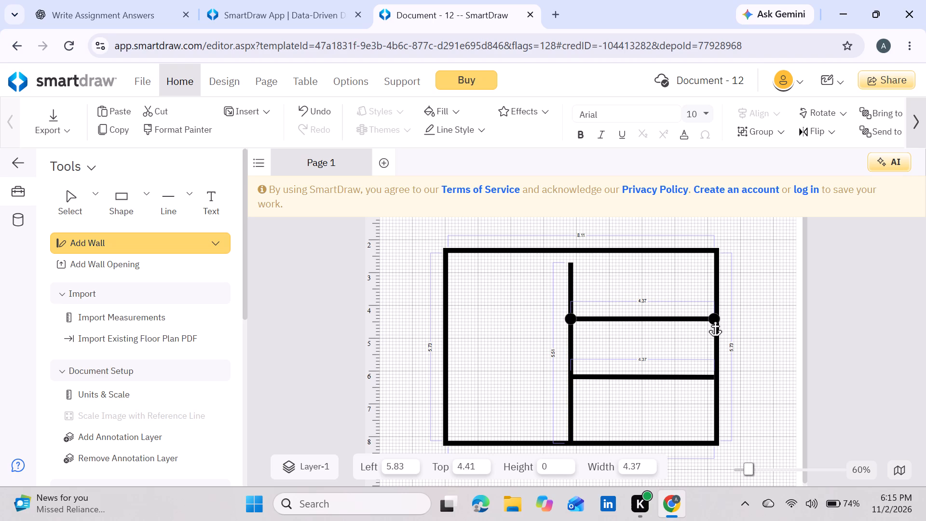
left_click_drag(715, 319, 716, 317)
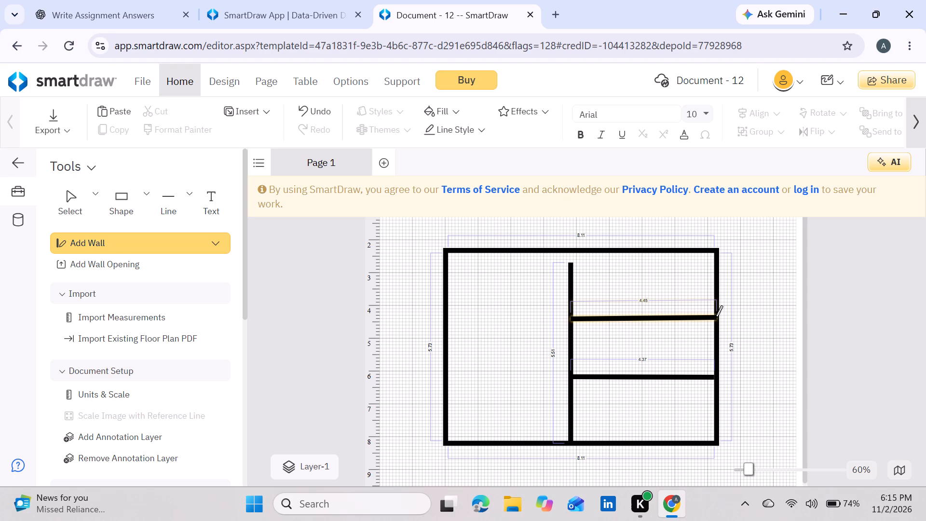
key("Escape")
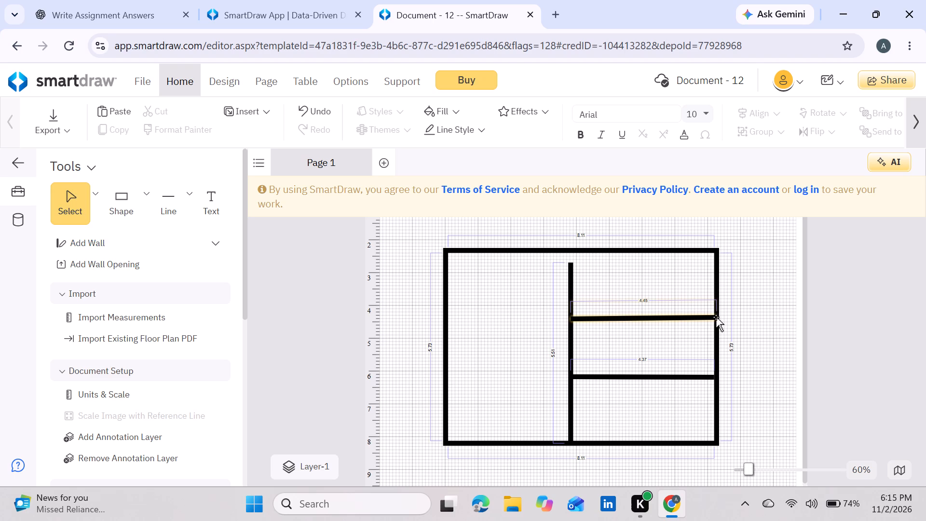
left_click(613, 319)
left_click(570, 319)
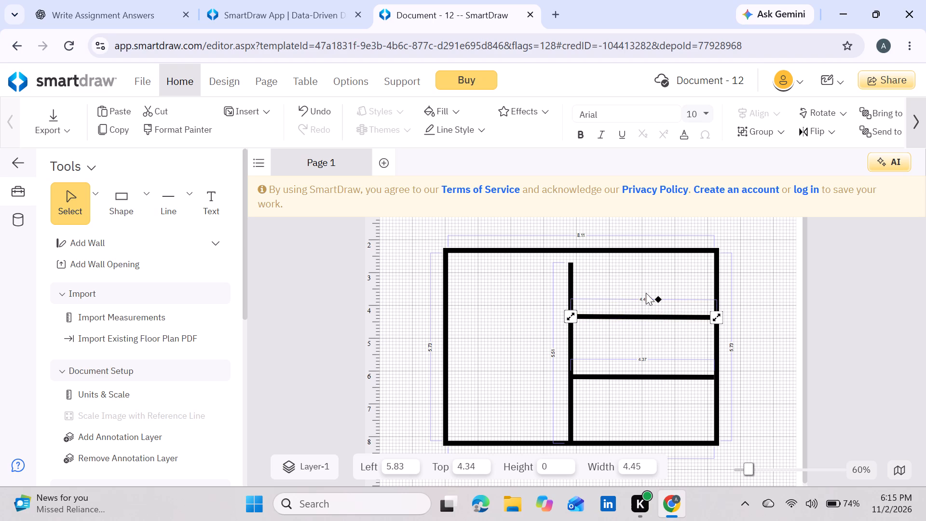
key("Escape")
Shorten the vertical interior wall from its top end to about 4.04 long, ending at the upper horizontal partition.
left_click(569, 275)
left_click_drag(572, 260, 572, 288)
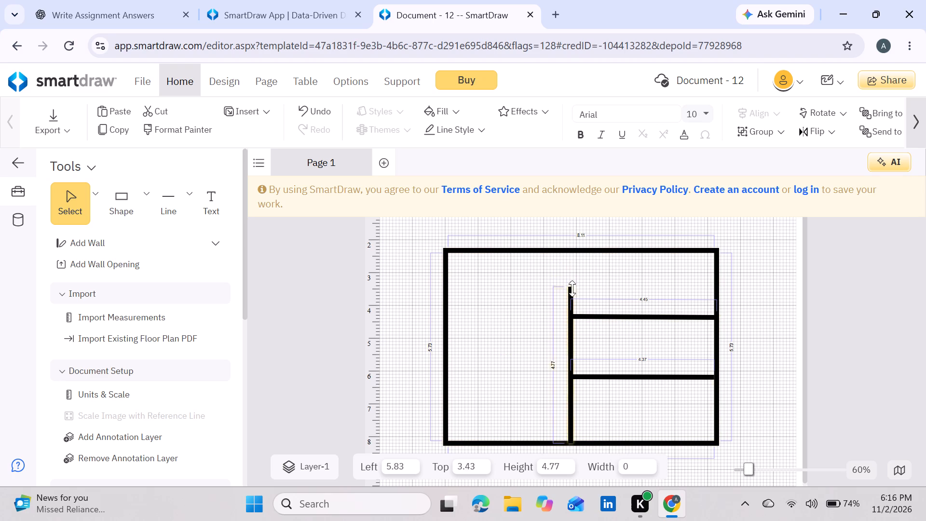
left_click_drag(572, 288, 572, 310)
left_click_drag(572, 310, 572, 311)
left_click(528, 284)
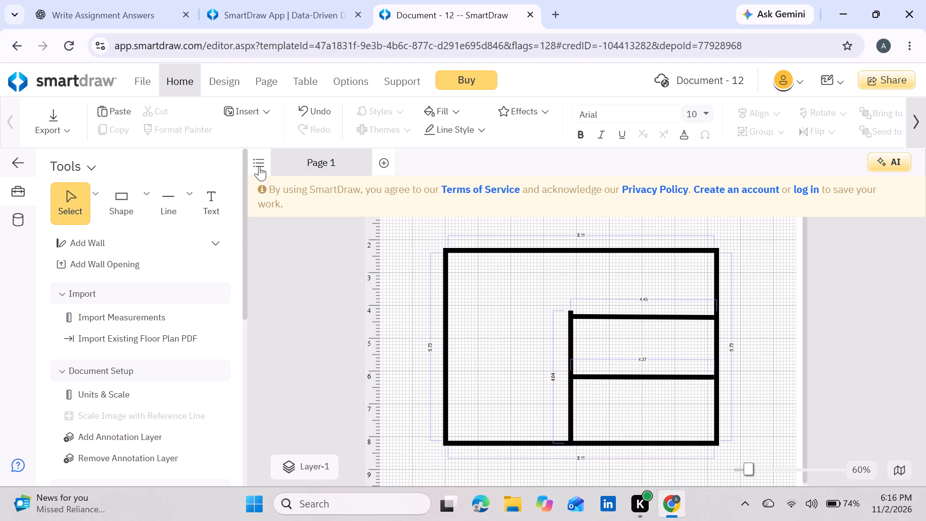
Draw two short vertical walls down from the top outer wall, about 0.79 and 0.88 long, with the first above the vertical interior wall.
left_click(108, 237)
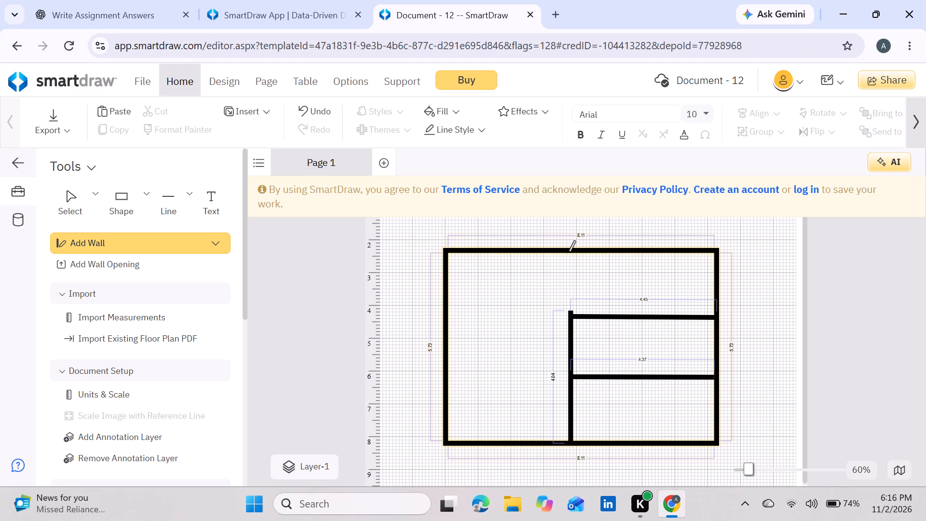
left_click_drag(568, 251, 571, 270)
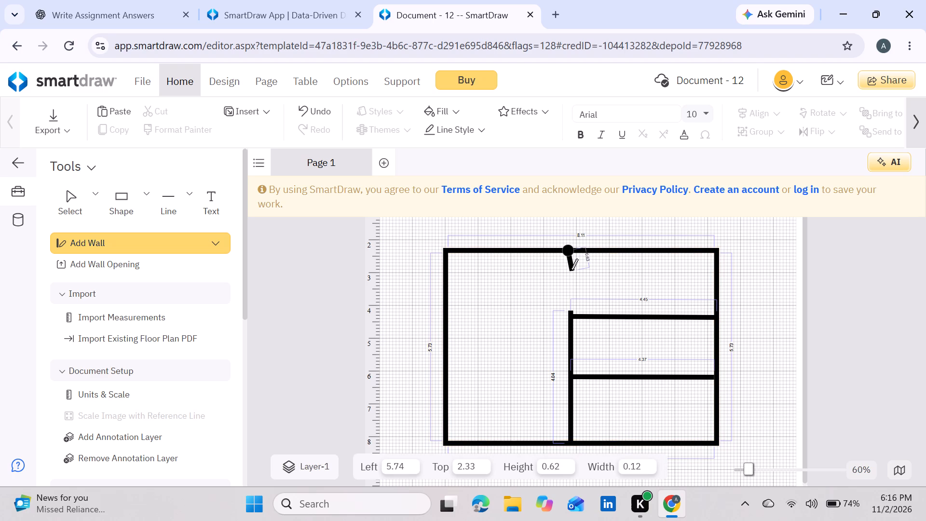
left_click_drag(571, 270, 569, 275)
left_click_drag(569, 275, 569, 277)
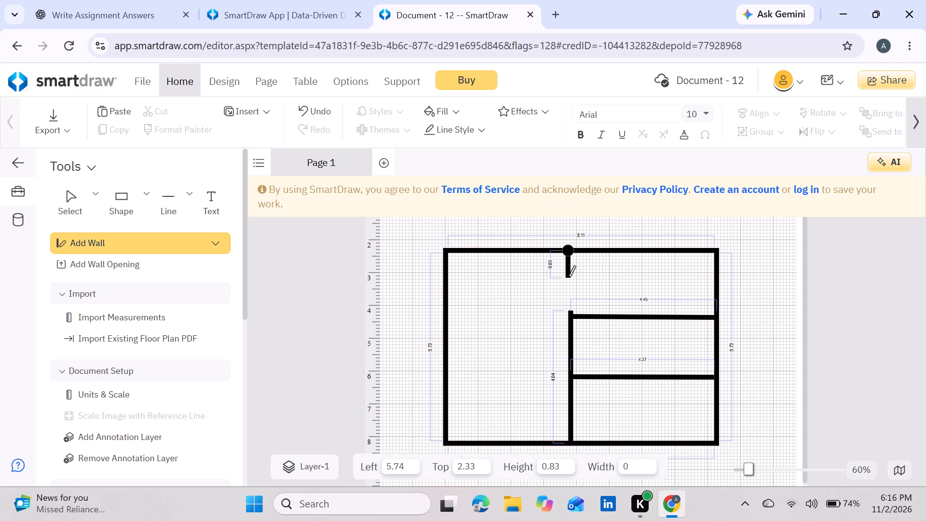
left_click_drag(569, 277, 569, 275)
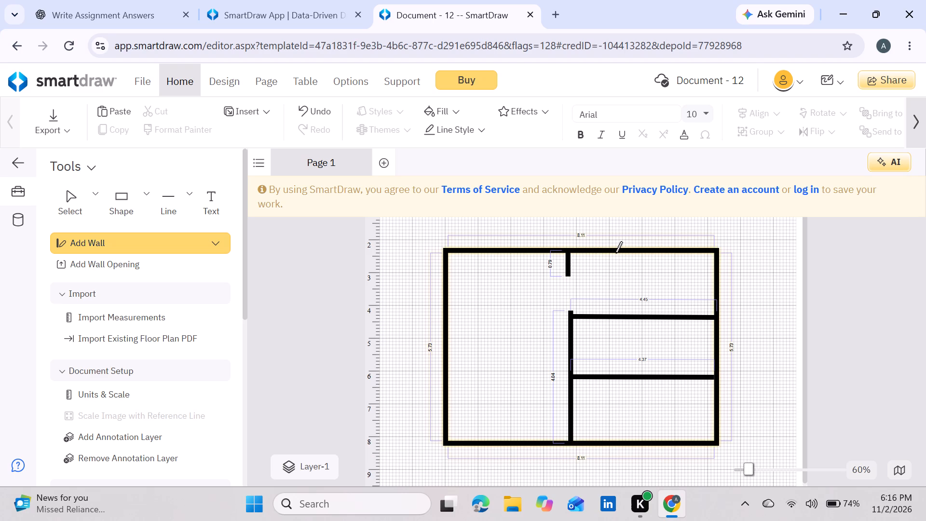
left_click_drag(613, 253, 613, 270)
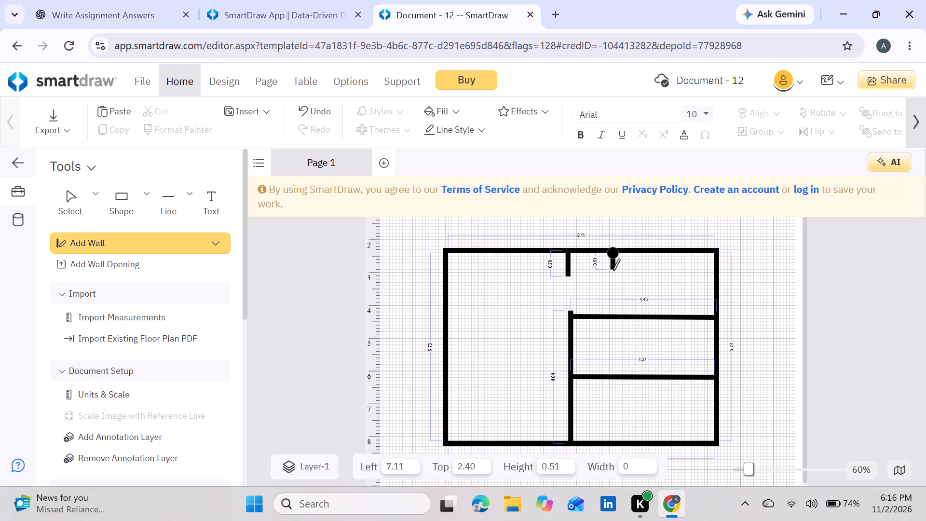
left_click_drag(613, 270, 613, 281)
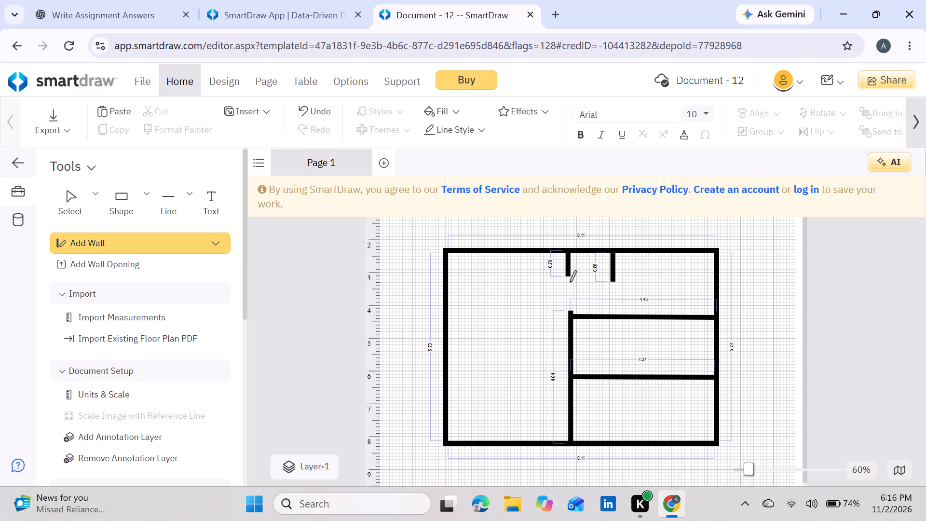
Close the small room with a horizontal wall between the two short walls and extend its left wall to about 1.15 long.
left_click_drag(568, 284, 616, 284)
key("Escape")
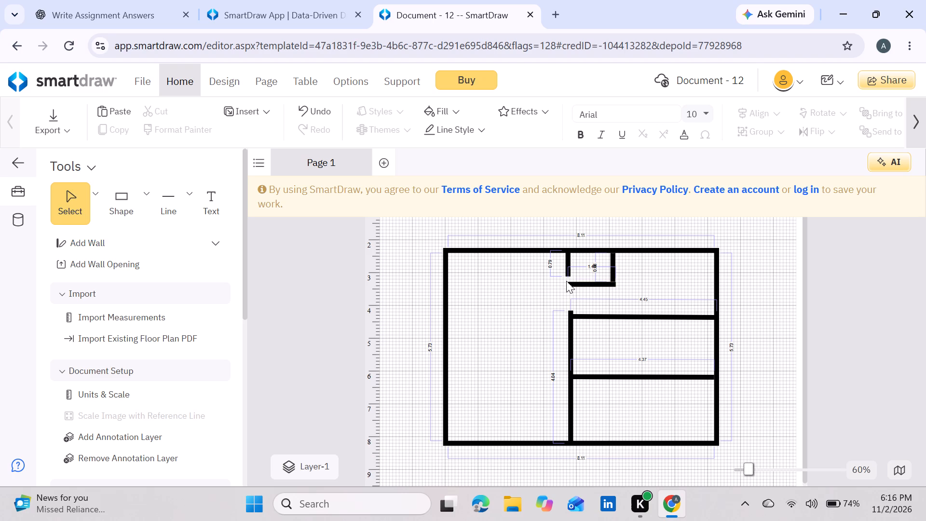
left_click(569, 265)
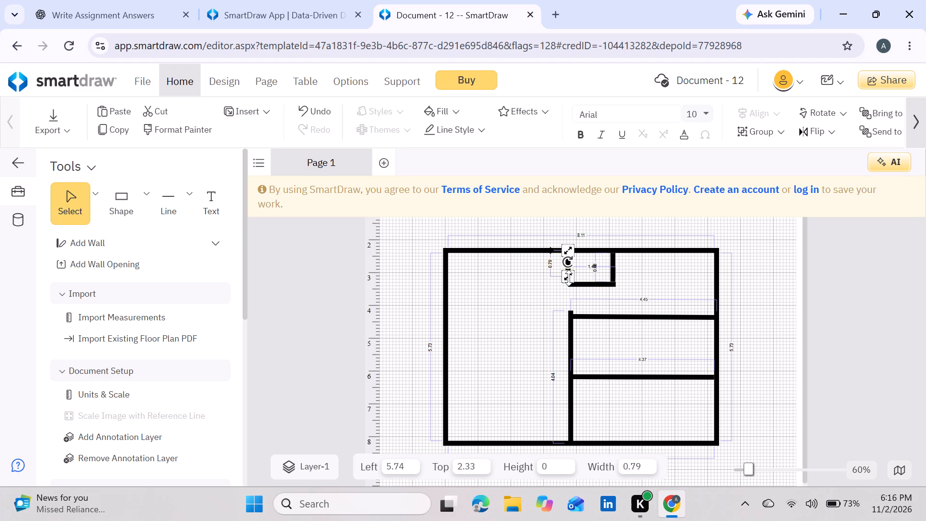
left_click_drag(569, 278, 569, 288)
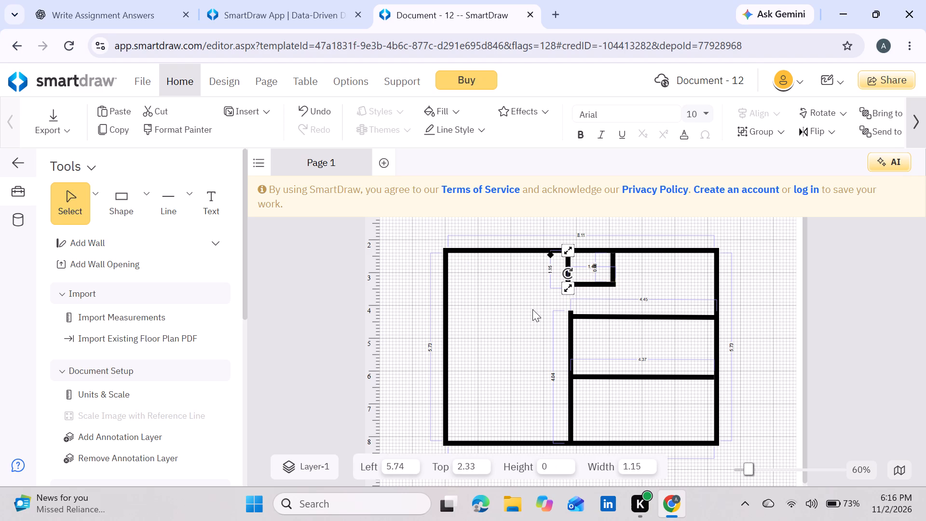
left_click(532, 309)
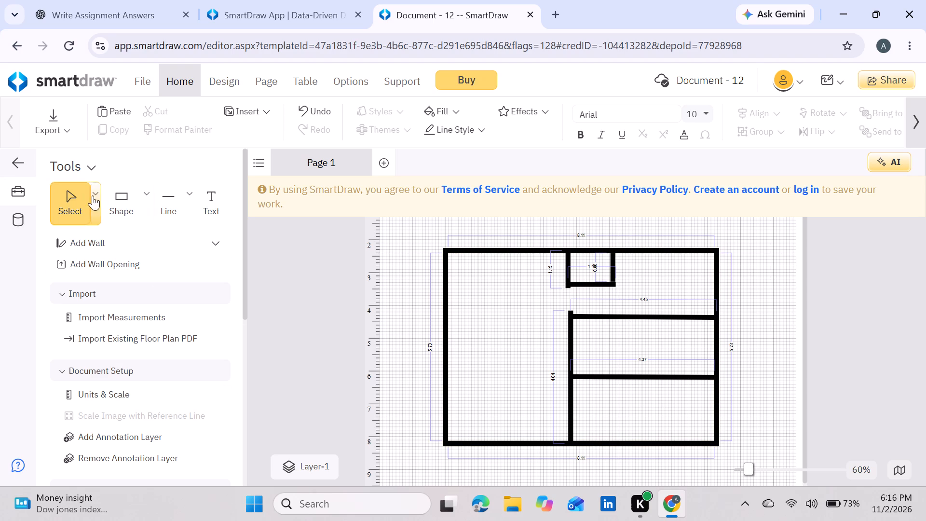
Draw a short horizontal wall about 1.38 long inward from the left outer wall at about Top 5.79.
left_click(74, 247)
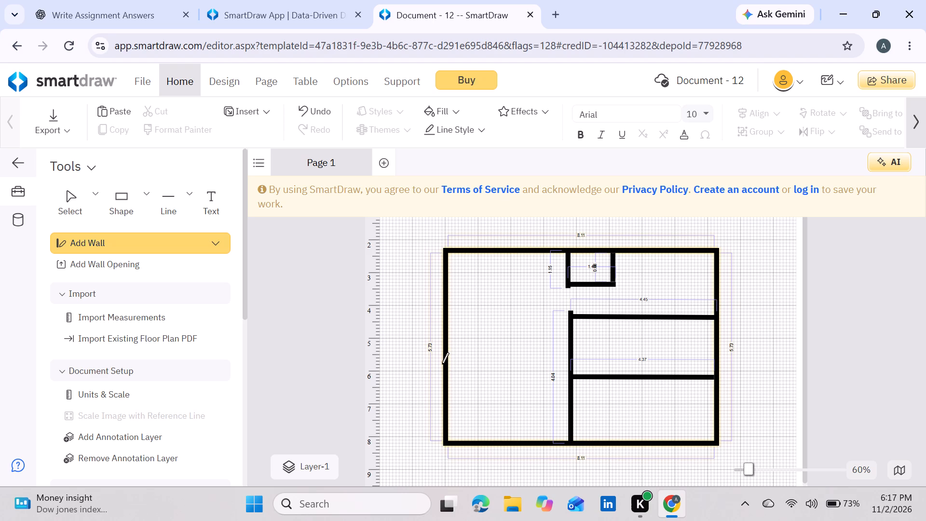
left_click_drag(442, 364, 487, 364)
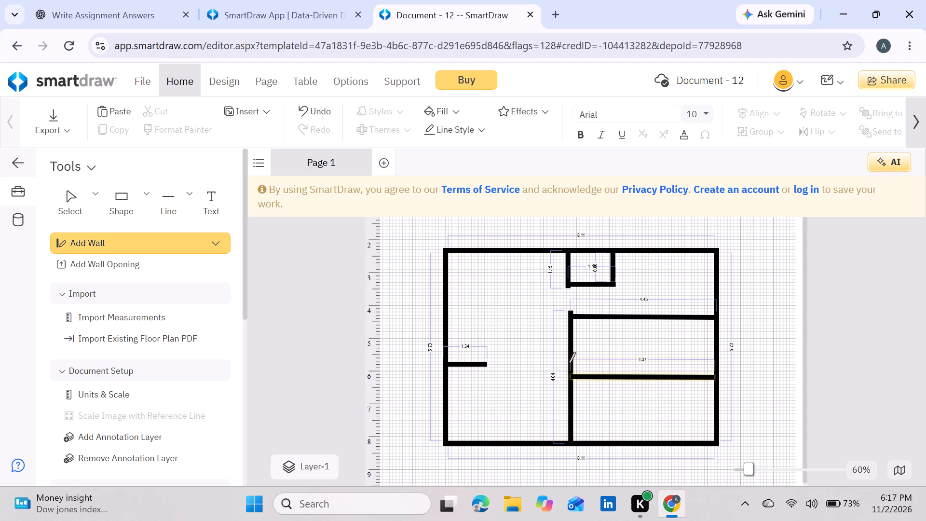
key("Escape")
left_click(481, 366)
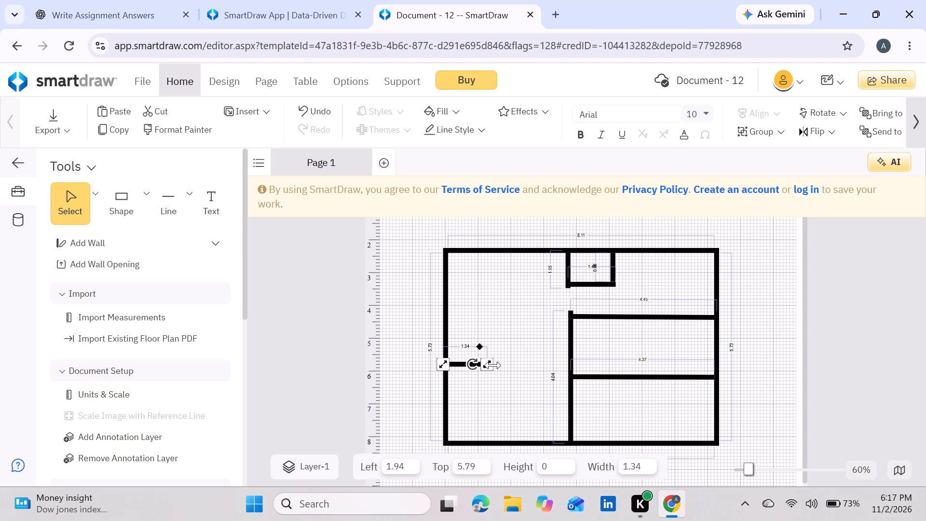
left_click_drag(490, 365, 500, 365)
left_click_drag(500, 365, 489, 365)
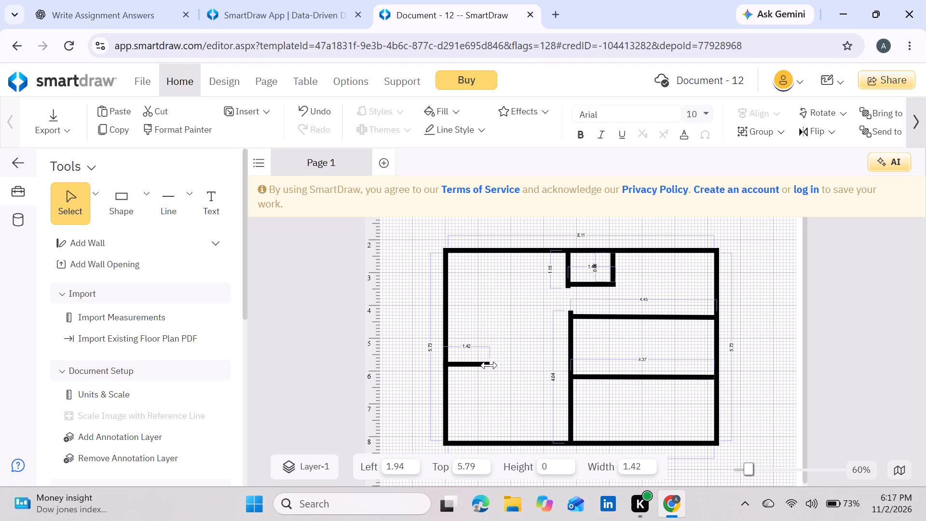
left_click_drag(489, 365, 489, 364)
left_click(381, 344)
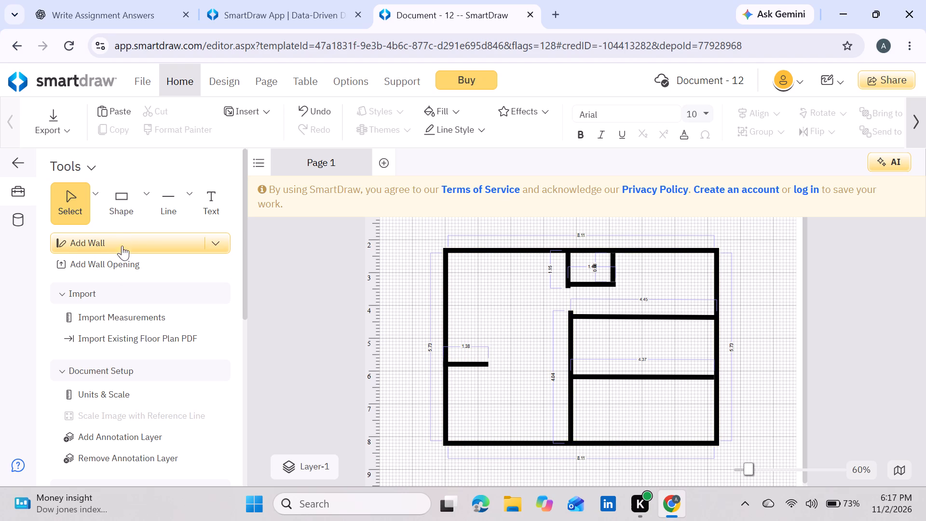
Place a double door from Doors & Windows in the bottom outer wall, resized to 1.00 wide at about Left 3.09.
scroll(107, 356, "down", 3)
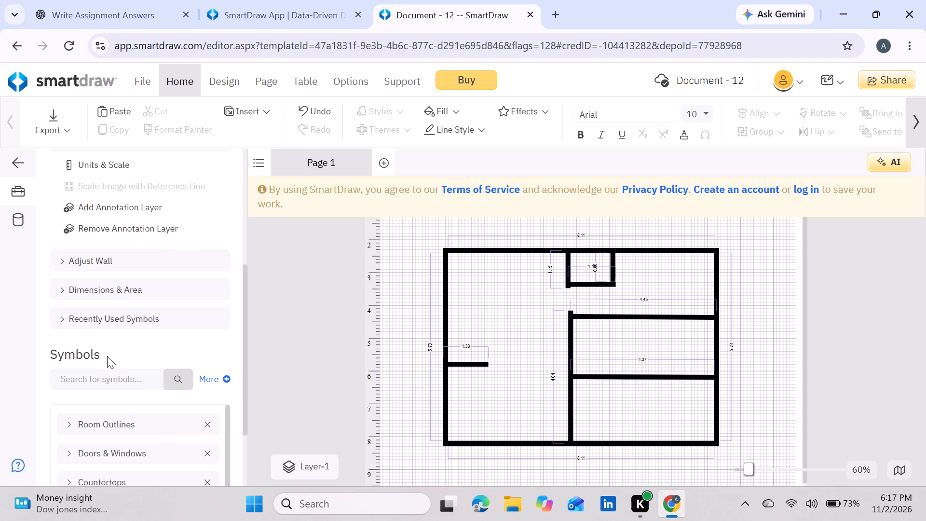
scroll(107, 356, "down", 1)
left_click(73, 388)
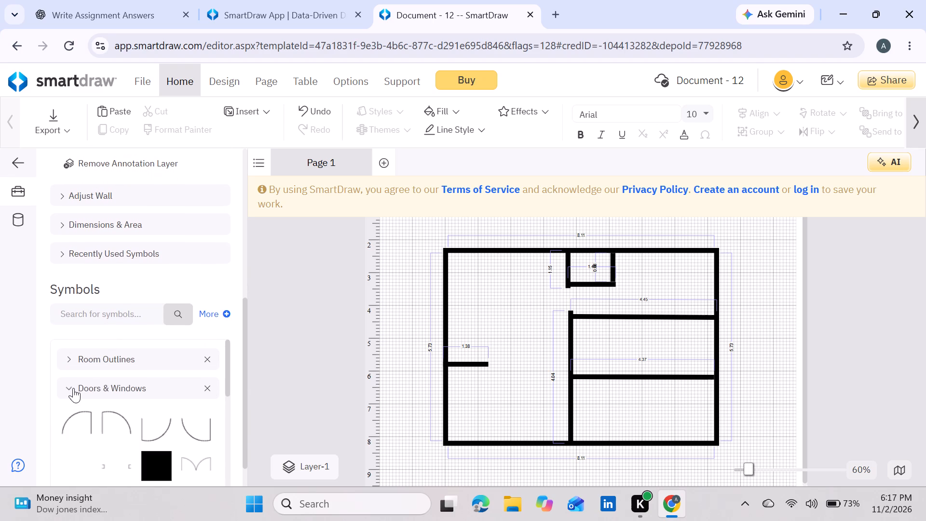
left_click_drag(202, 474, 498, 439)
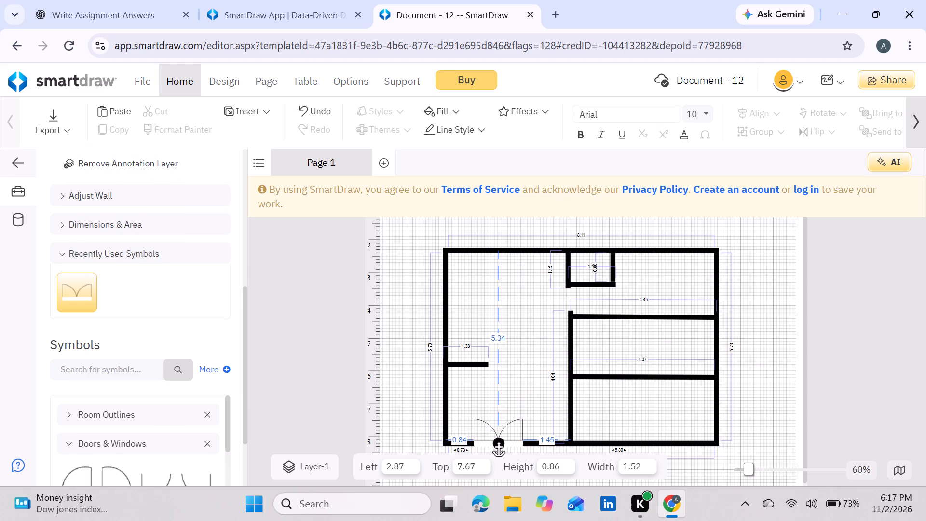
left_click_drag(498, 439, 499, 439)
left_click_drag(526, 415, 506, 425)
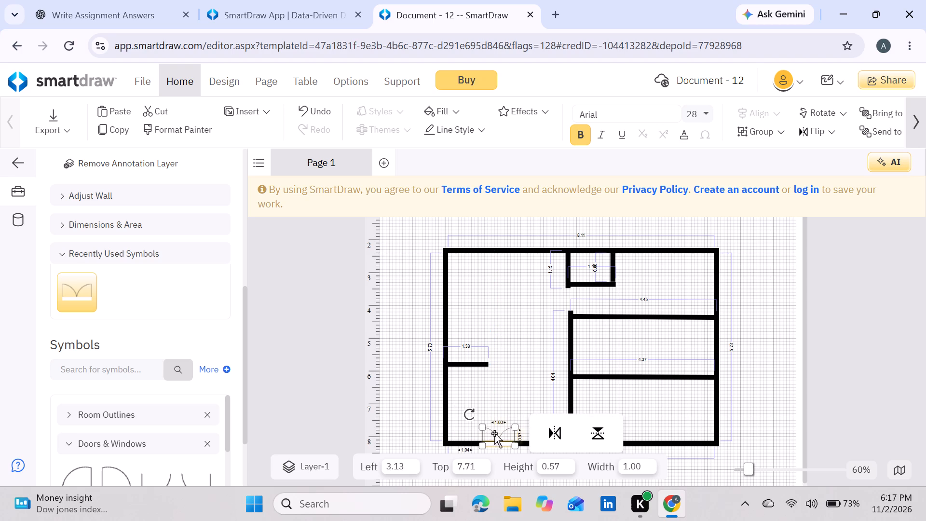
left_click(498, 434)
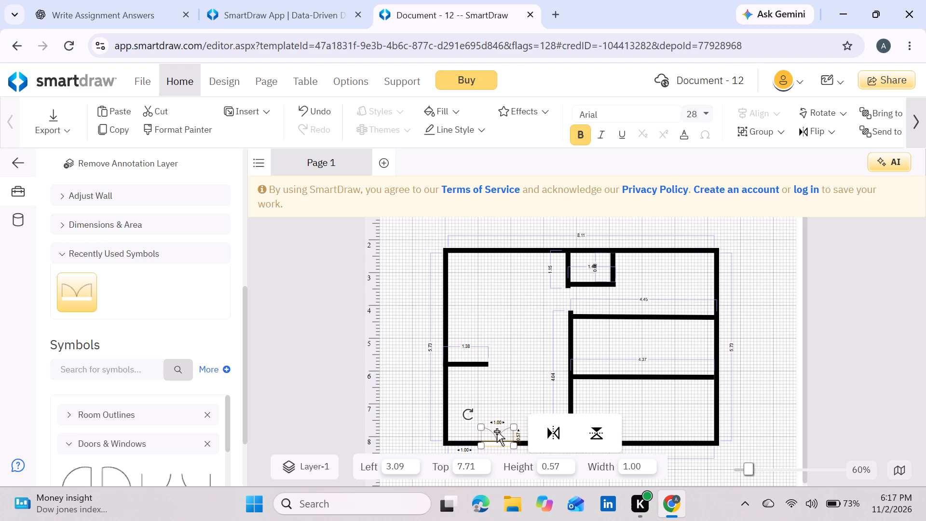
Add a second double door, rotated upright and shrunk to about 0.98 wide, in the left outer wall at about Top 4.35.
scroll(128, 474, "down", 1)
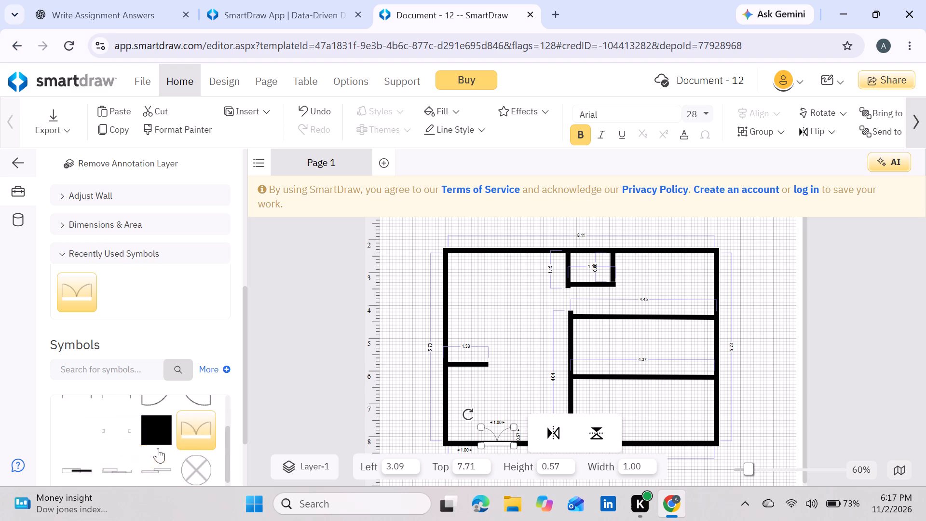
left_click_drag(199, 428, 418, 410)
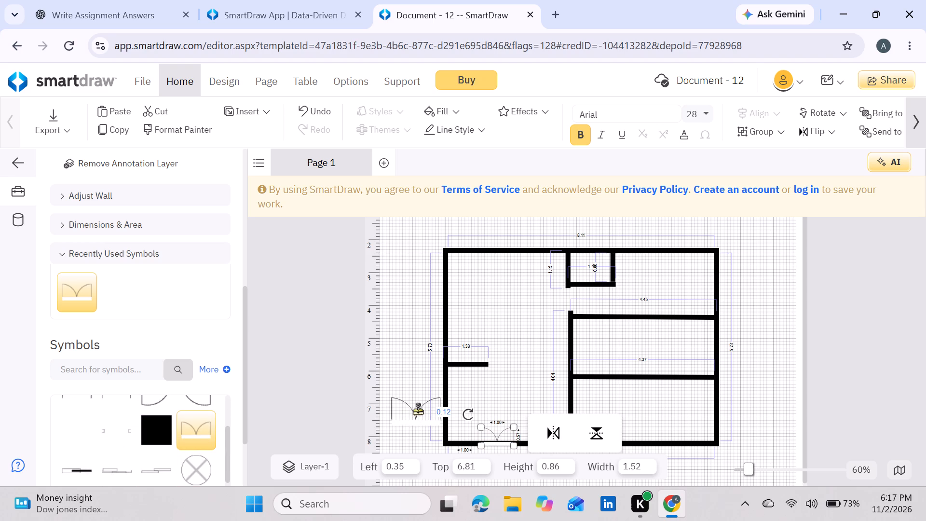
left_click_drag(418, 410, 498, 309)
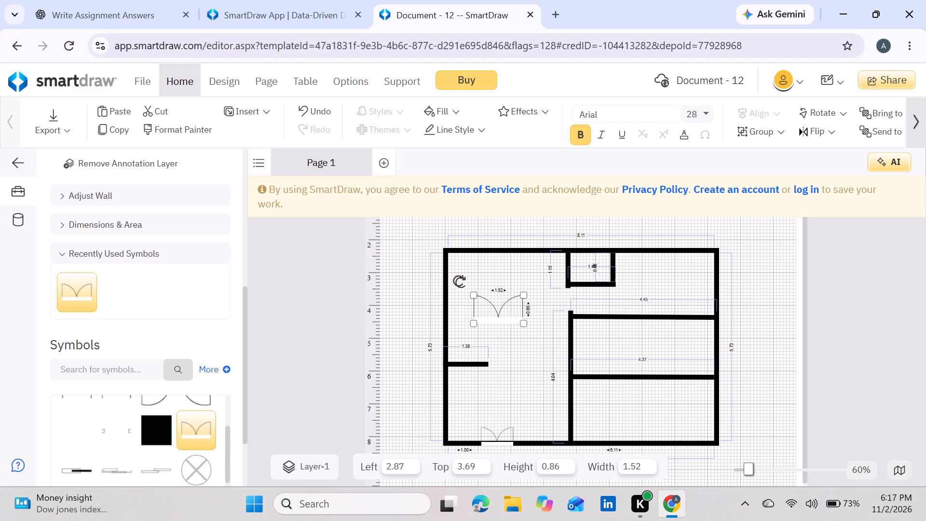
left_click_drag(458, 281, 477, 343)
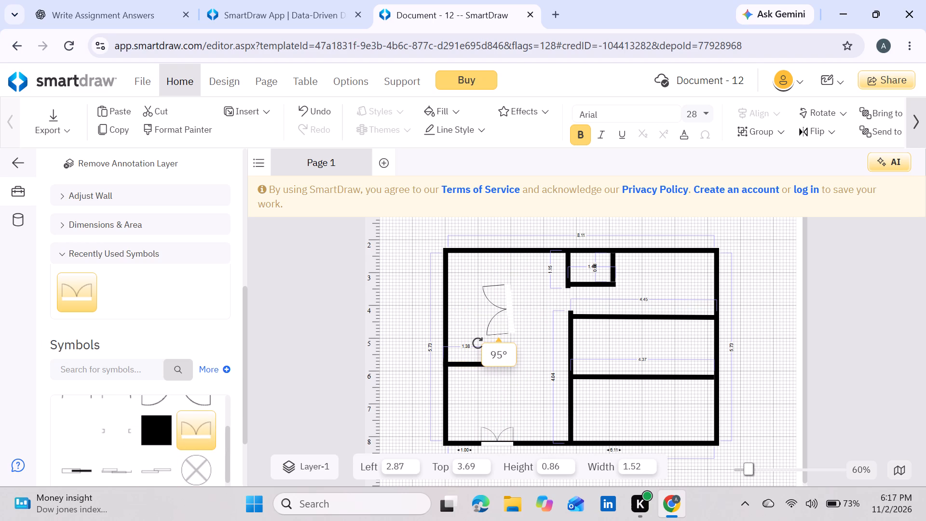
left_click_drag(477, 343, 476, 341)
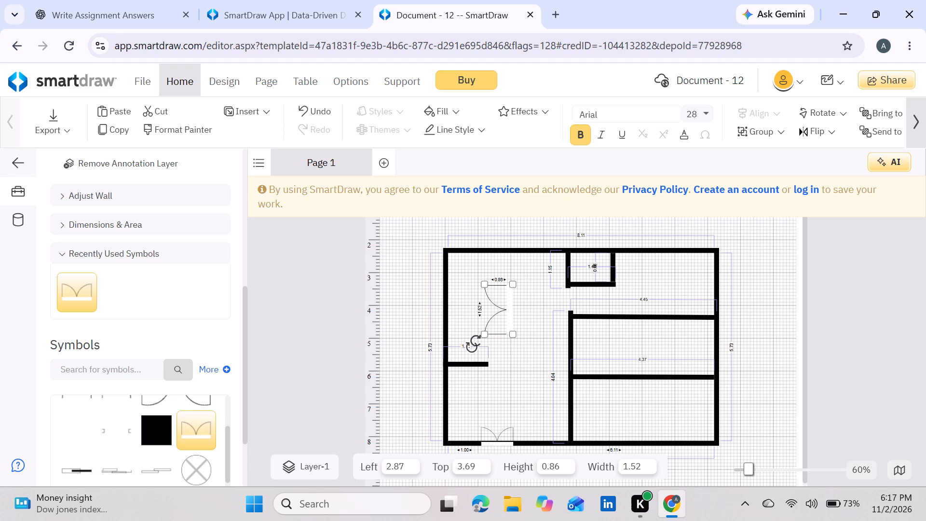
left_click_drag(511, 286, 504, 295)
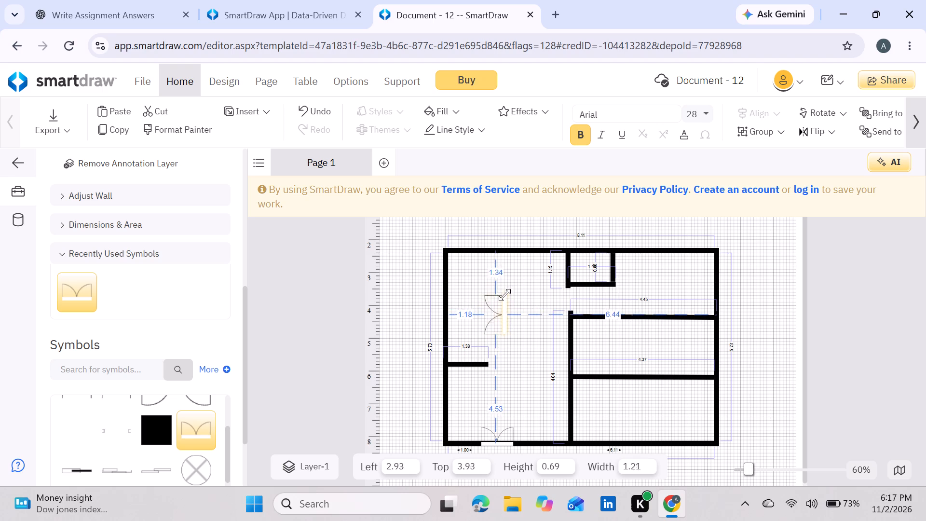
left_click_drag(504, 295, 502, 302)
left_click_drag(497, 312, 456, 312)
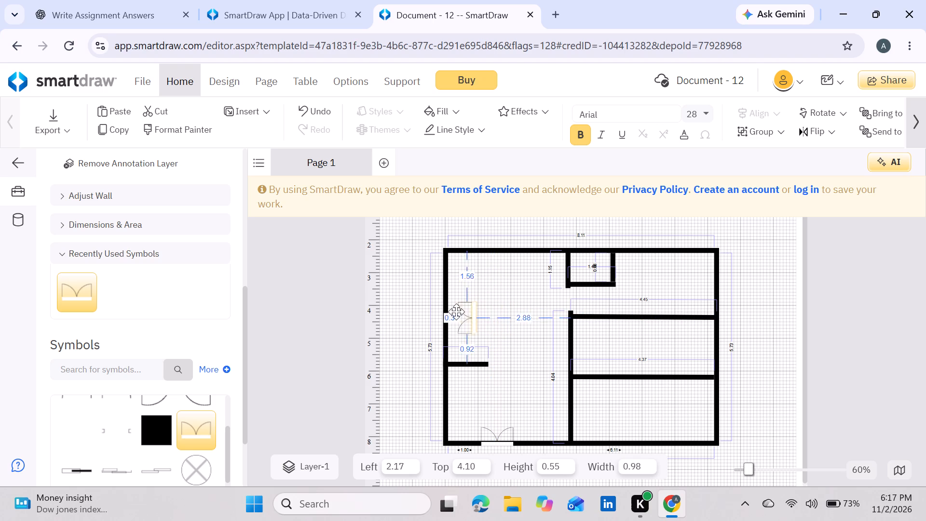
left_click_drag(456, 312, 443, 323)
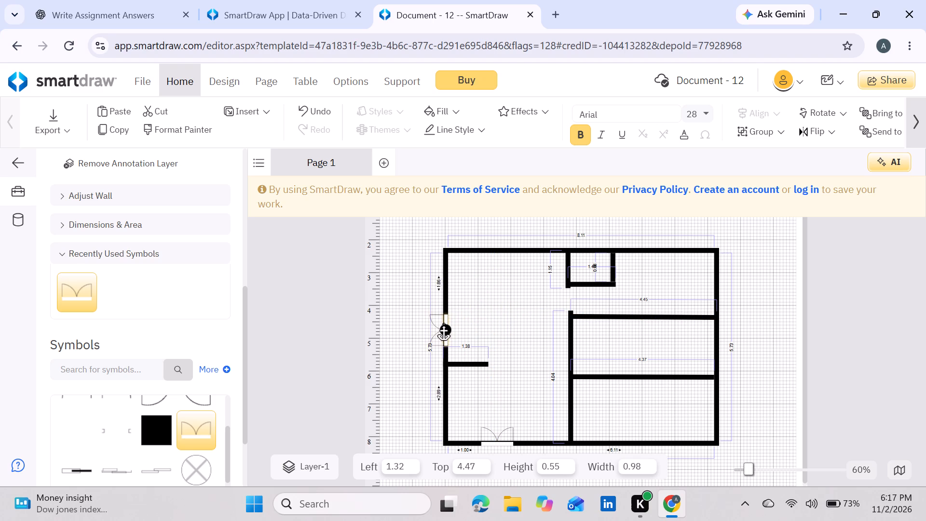
left_click_drag(443, 323, 444, 318)
left_click_drag(444, 318, 444, 319)
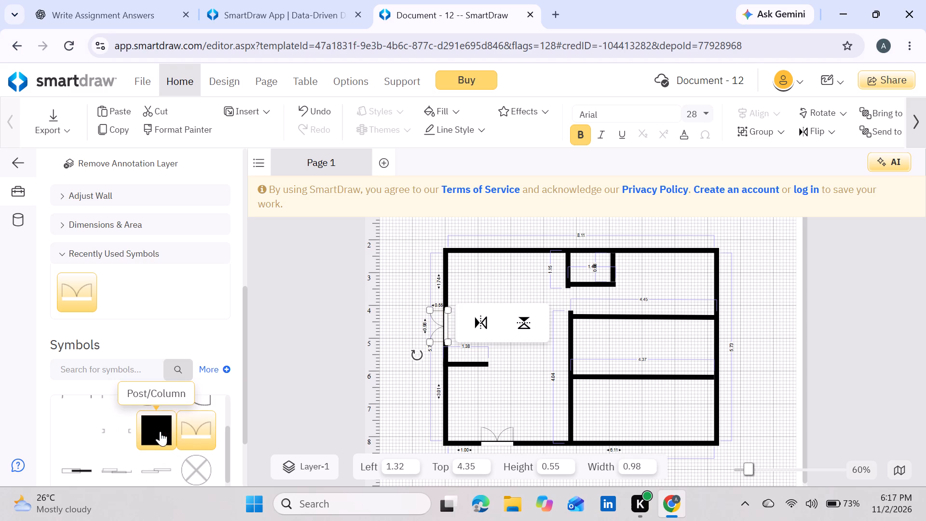
Place a Door (28") that swings into the room in the top outer wall near the left corner, at about Left 2.51.
scroll(160, 431, "up", 1)
left_click(112, 426)
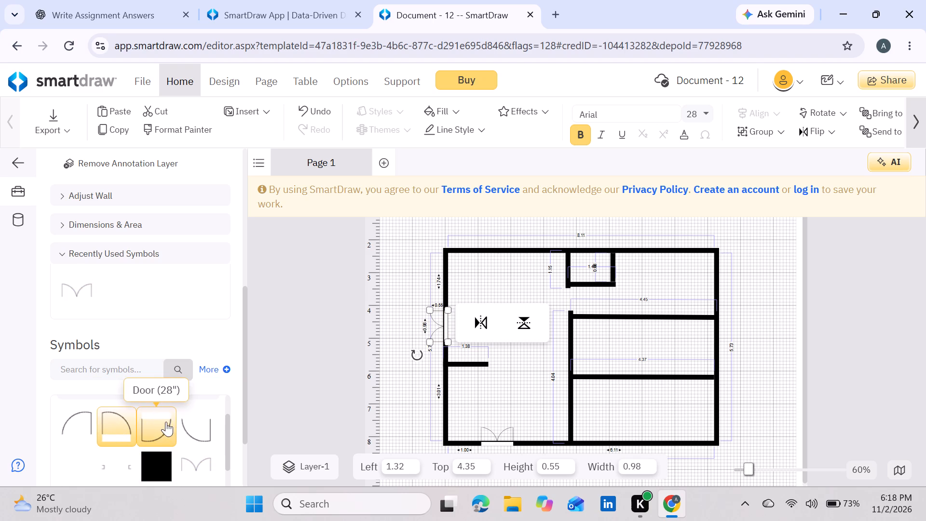
left_click_drag(155, 426, 473, 273)
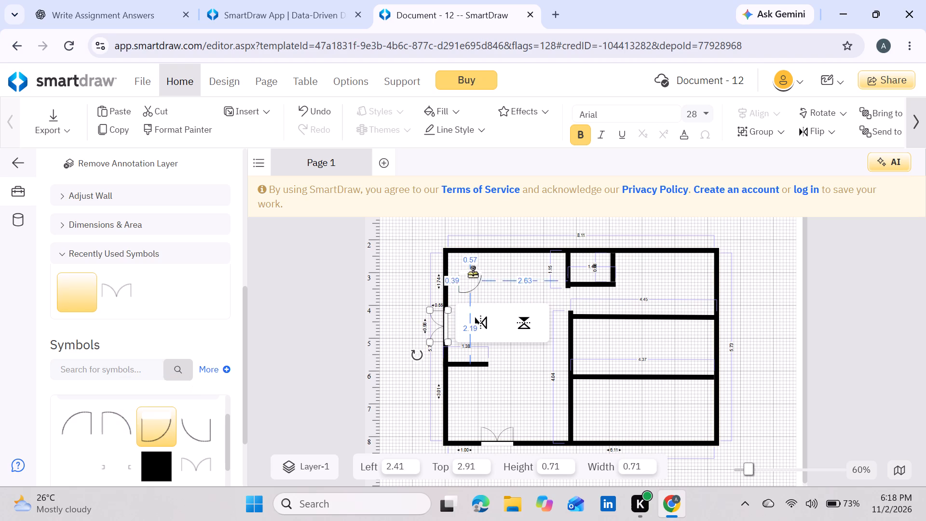
left_click_drag(473, 273, 475, 266)
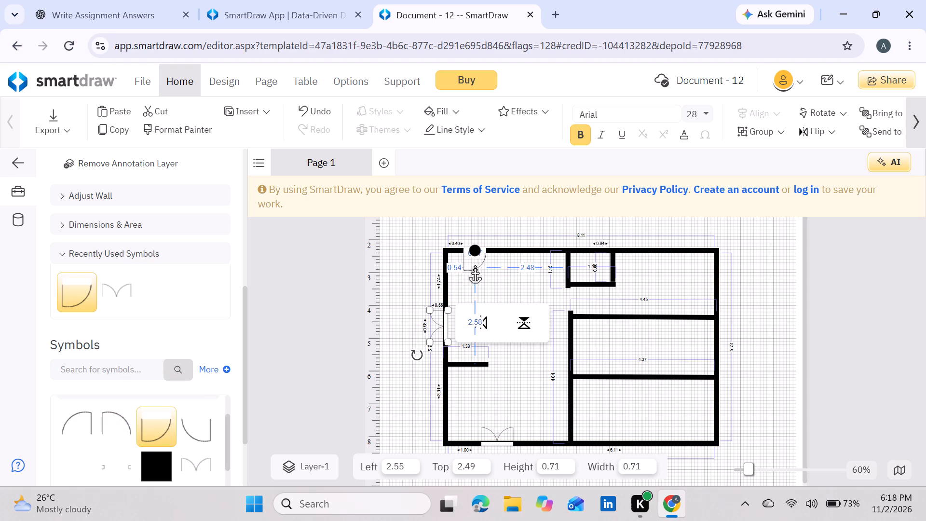
left_click_drag(475, 266, 474, 261)
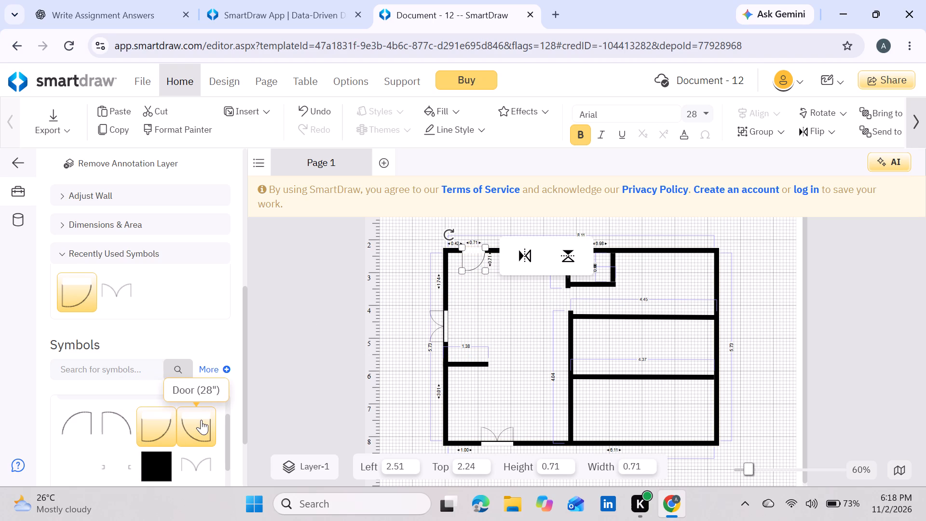
Place a Door (28"), rotated upright and opening into the middle right-hand room, in the long interior vertical wall at about Top 4.63.
left_click_drag(189, 434, 542, 356)
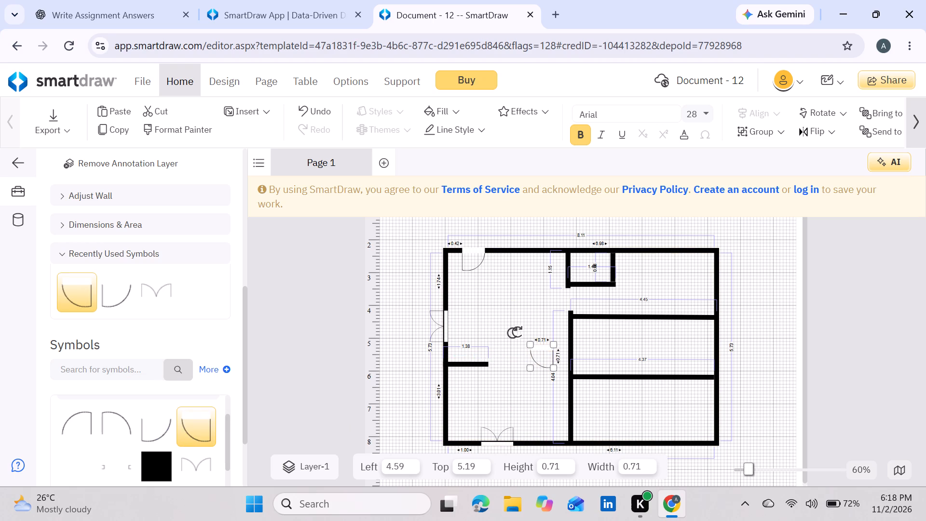
left_click_drag(519, 332, 523, 383)
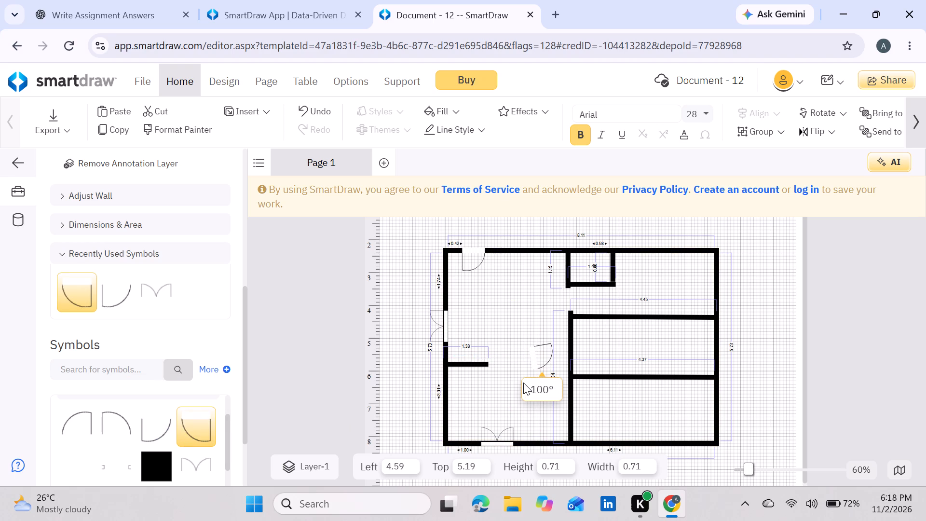
left_click_drag(523, 383, 517, 380)
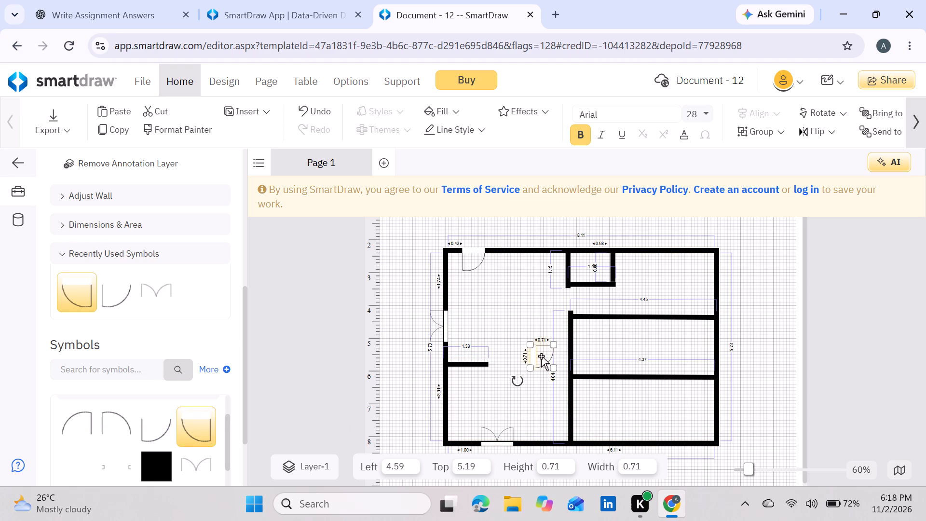
left_click_drag(541, 356, 580, 340)
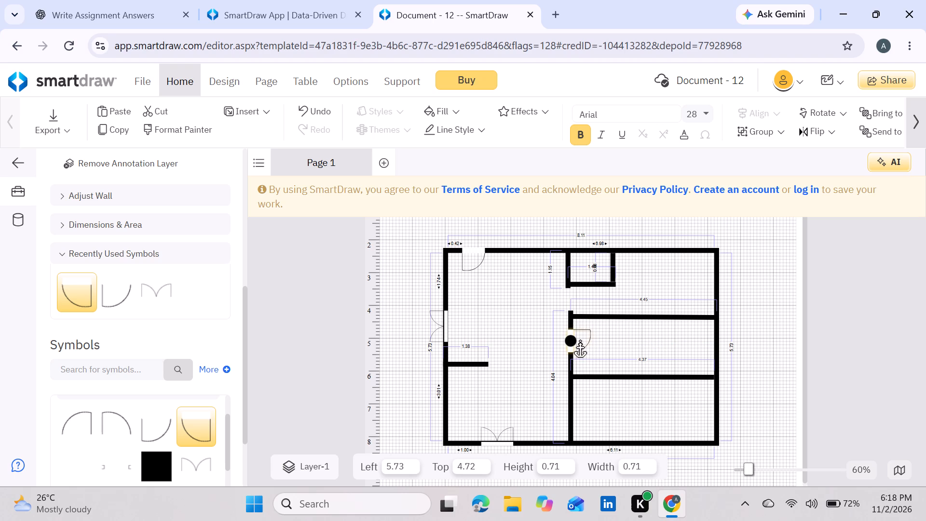
left_click_drag(580, 340, 580, 338)
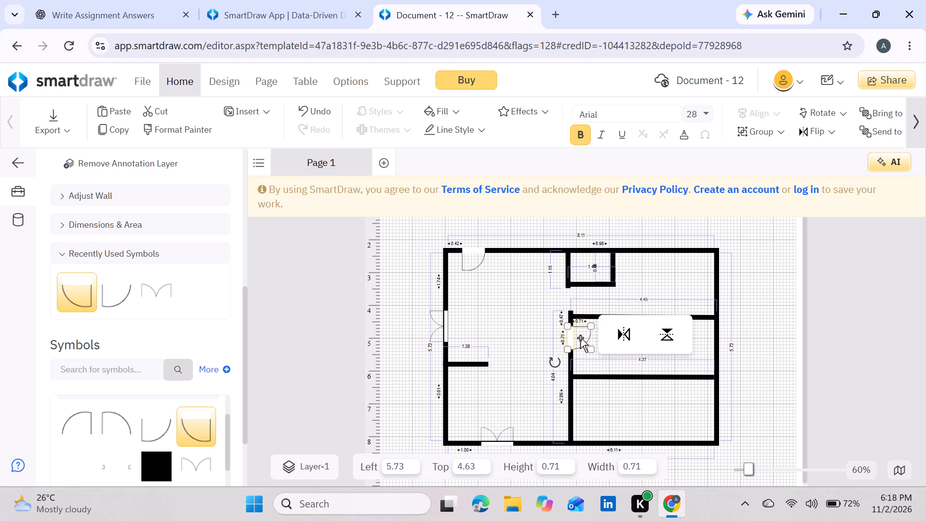
Duplicate that door into the same interior wall for the lower right-hand room, about 1.05 below the first door.
key("ctrl+d")
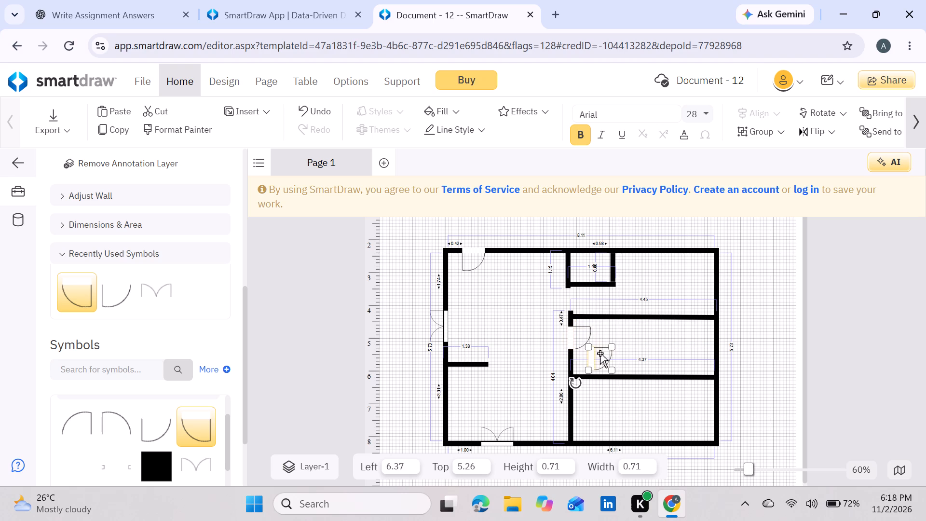
left_click_drag(600, 353, 580, 390)
left_click(519, 338)
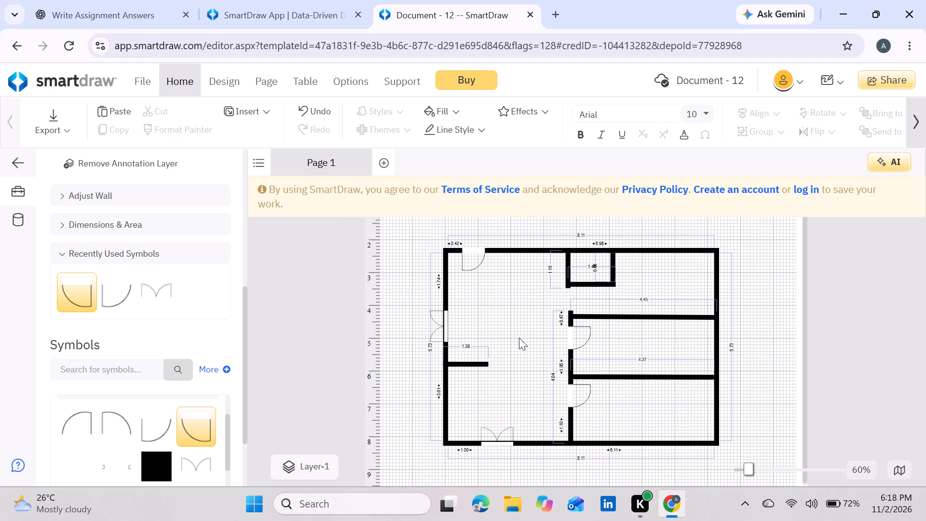
Find the Window (36") among the Doors & Windows symbols and place it in the top outer wall at about Left 7.78.
scroll(138, 406, "down", 1)
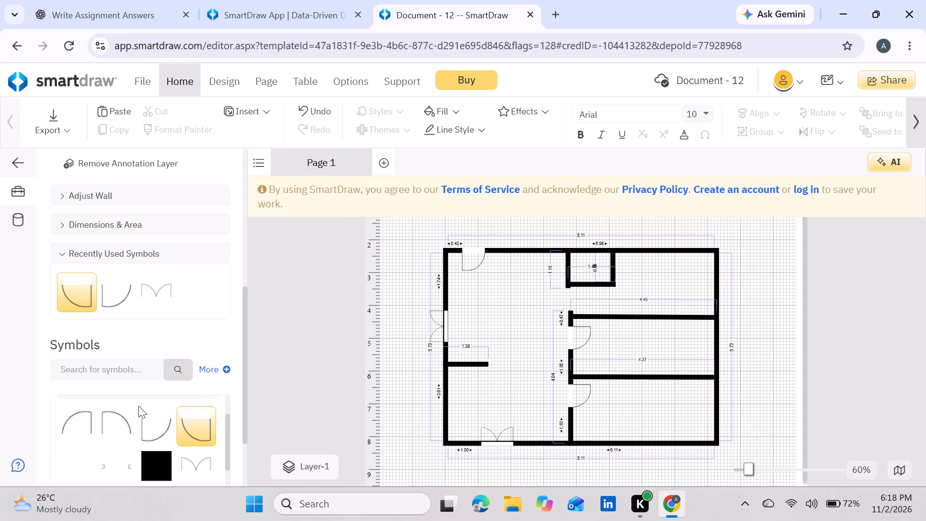
scroll(138, 406, "down", 1)
scroll(144, 420, "up", 1)
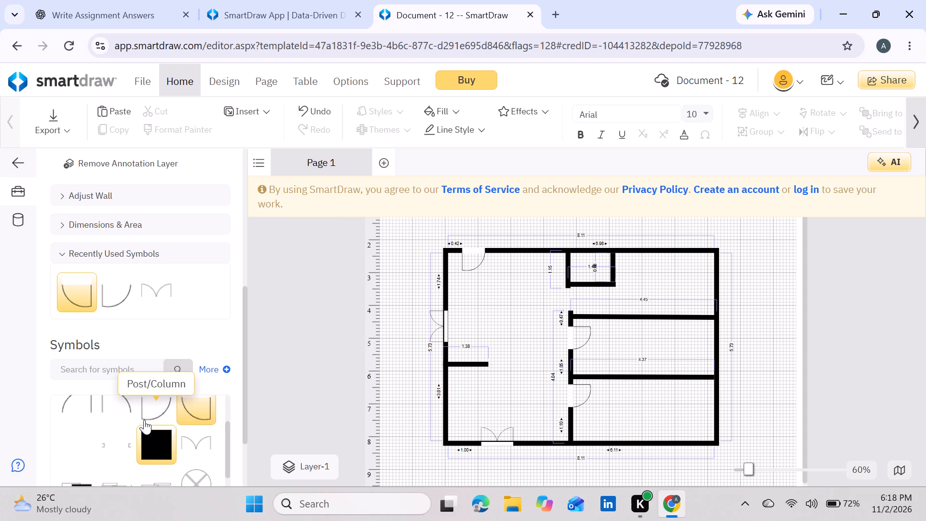
scroll(144, 420, "up", 1)
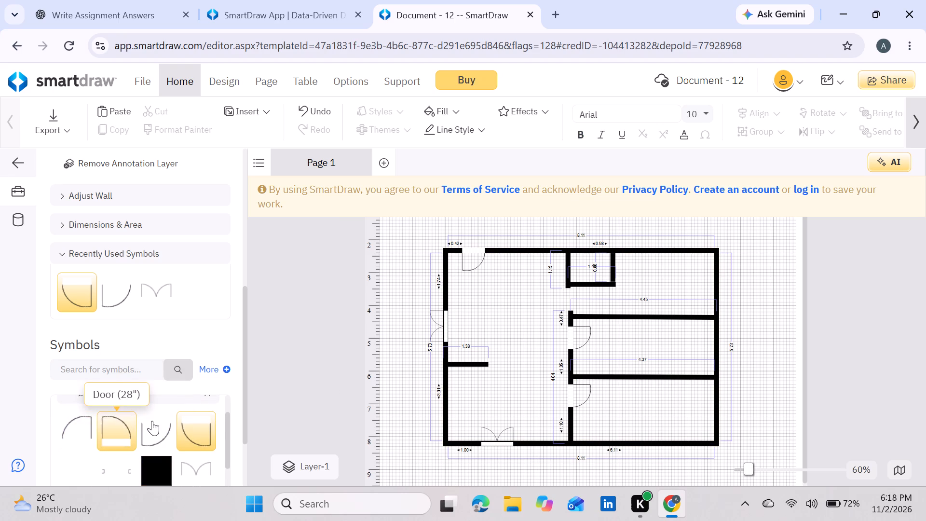
scroll(152, 421, "up", 1)
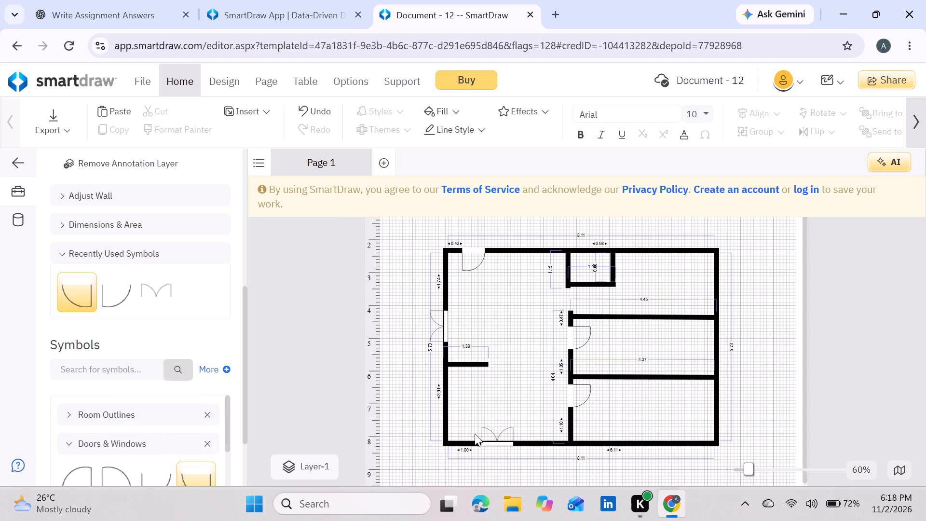
scroll(157, 457, "down", 2)
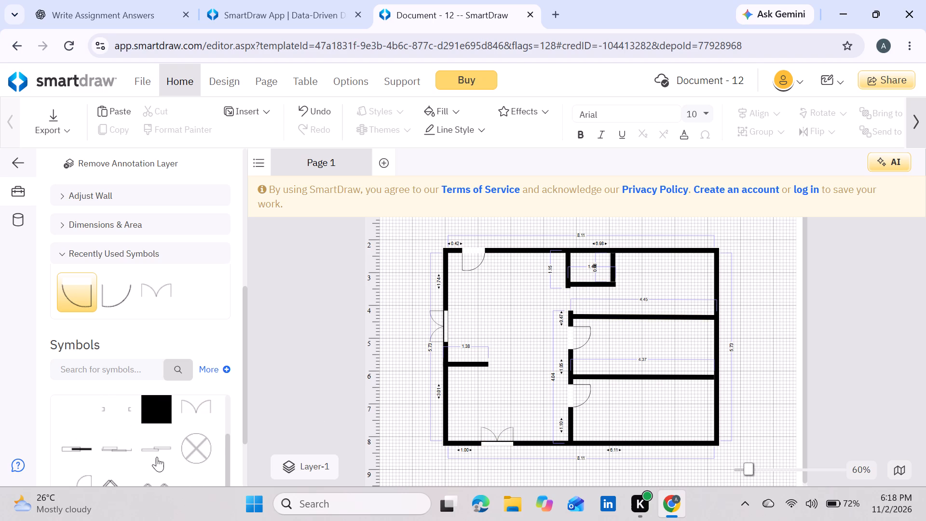
scroll(123, 437, "up", 1)
scroll(123, 437, "down", 2)
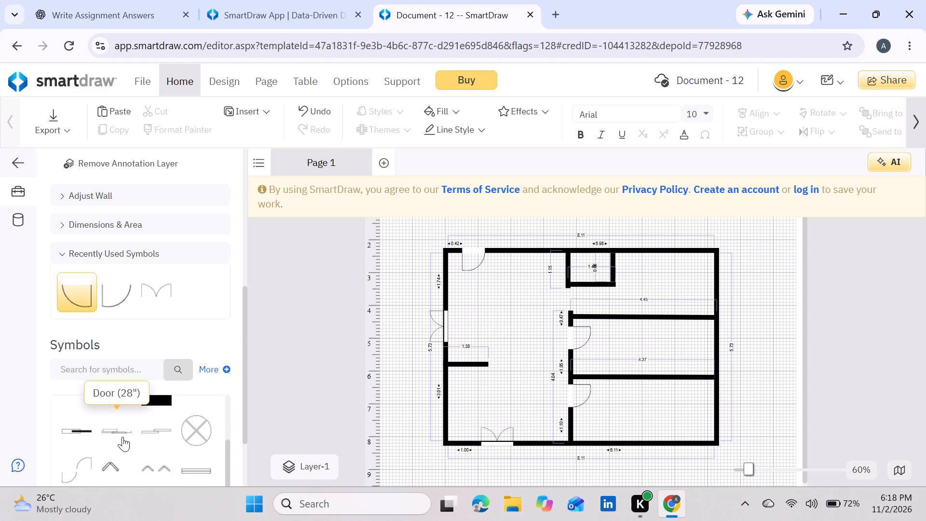
scroll(123, 437, "down", 1)
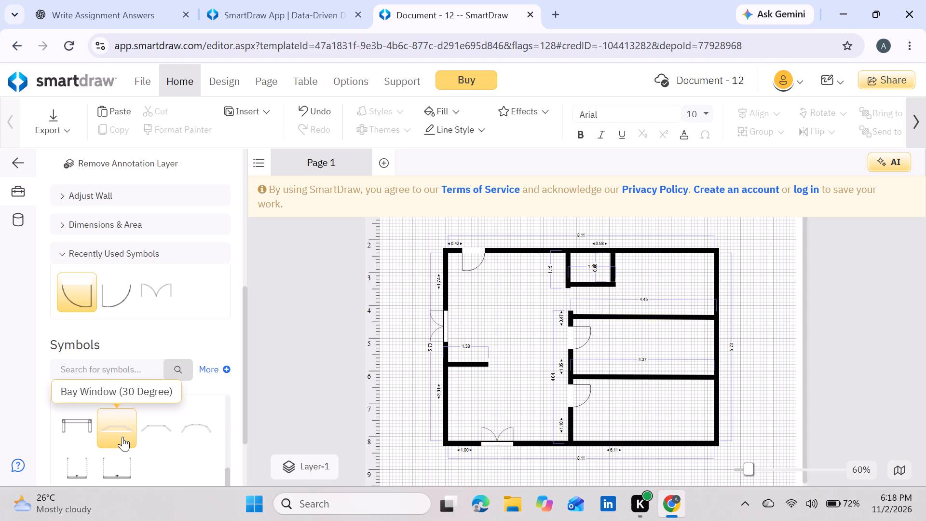
scroll(123, 437, "up", 1)
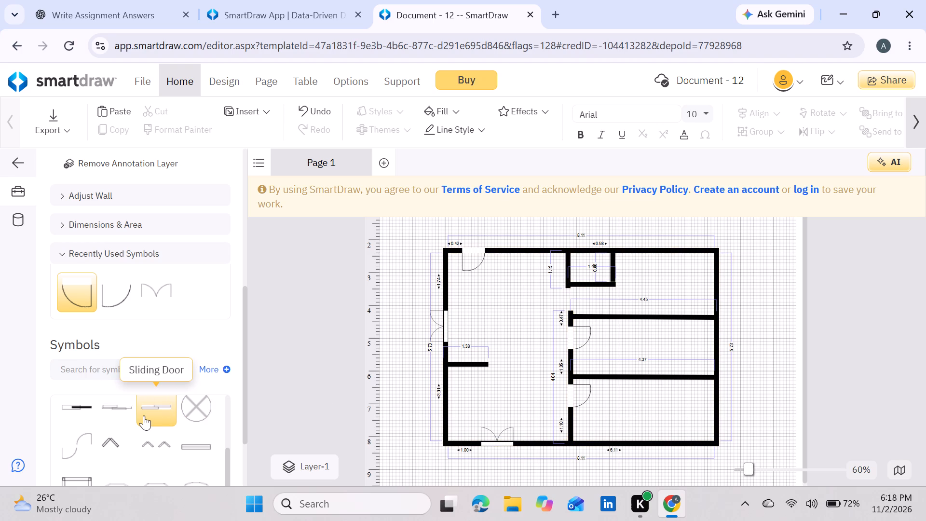
left_click_drag(192, 450, 317, 413)
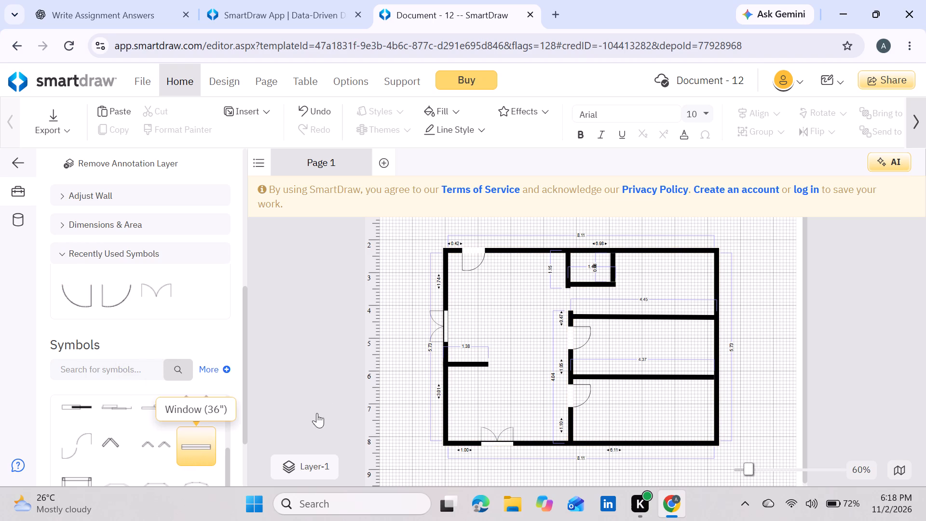
left_click_drag(317, 413, 647, 255)
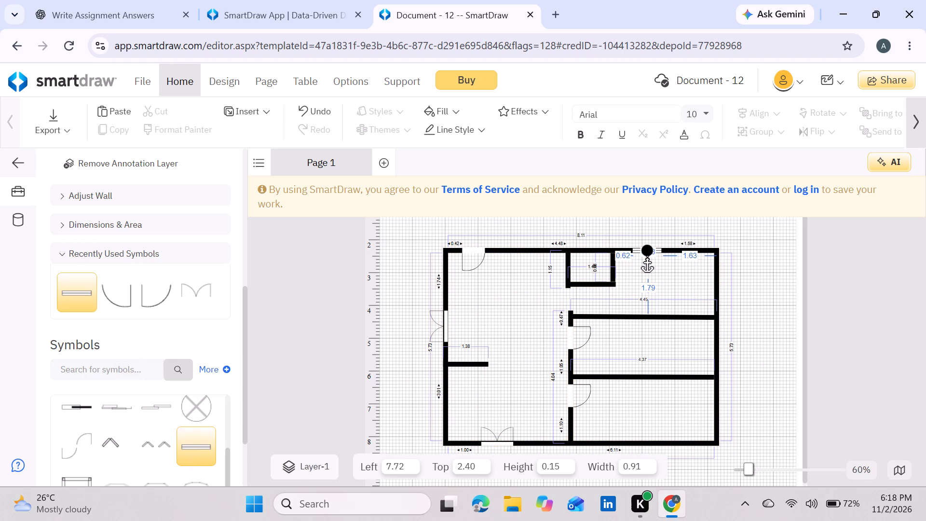
left_click_drag(647, 255, 638, 258)
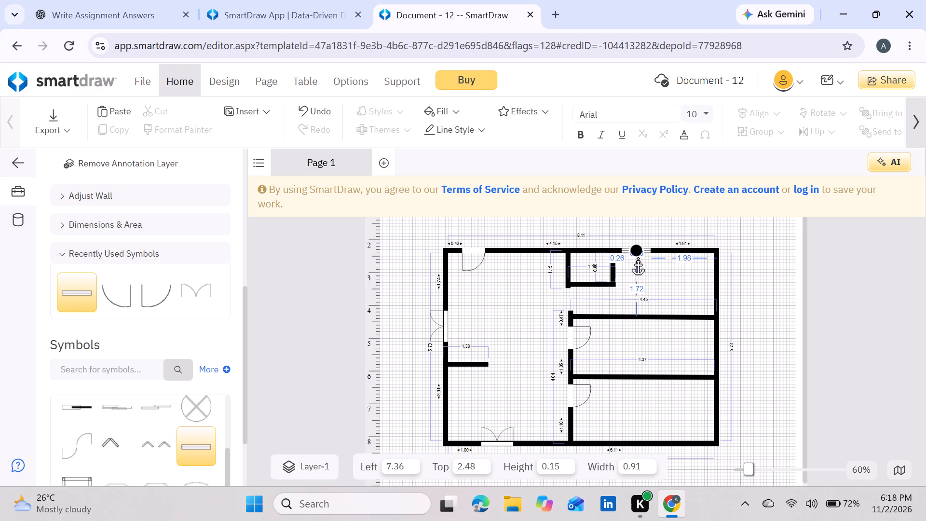
left_click_drag(638, 258, 650, 259)
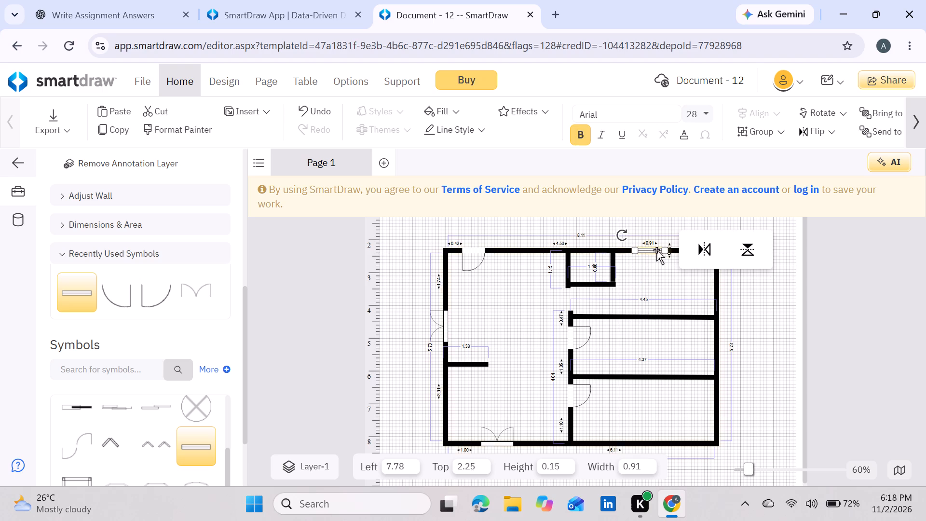
Duplicate the window and place the copy in the bottom outer wall of the lower right-hand room at about Left 7.86.
key("ctrl+d")
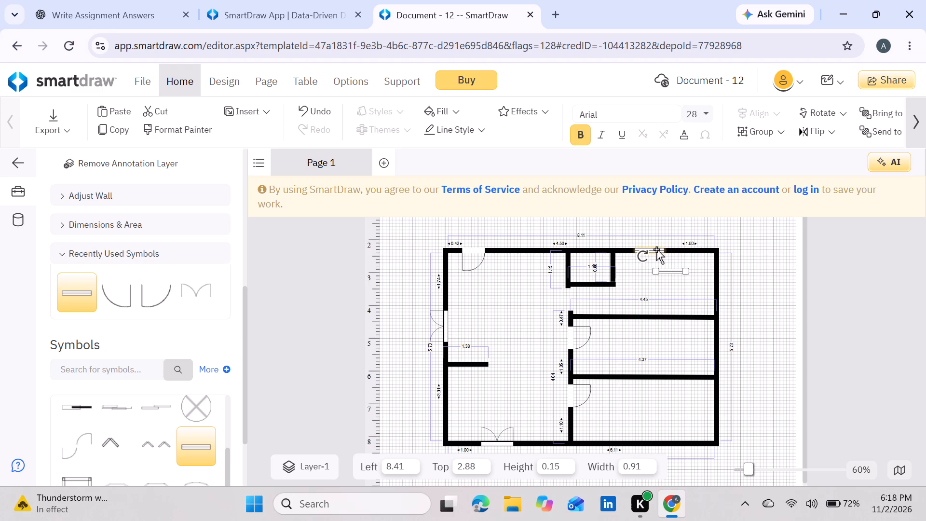
left_click_drag(668, 269, 655, 320)
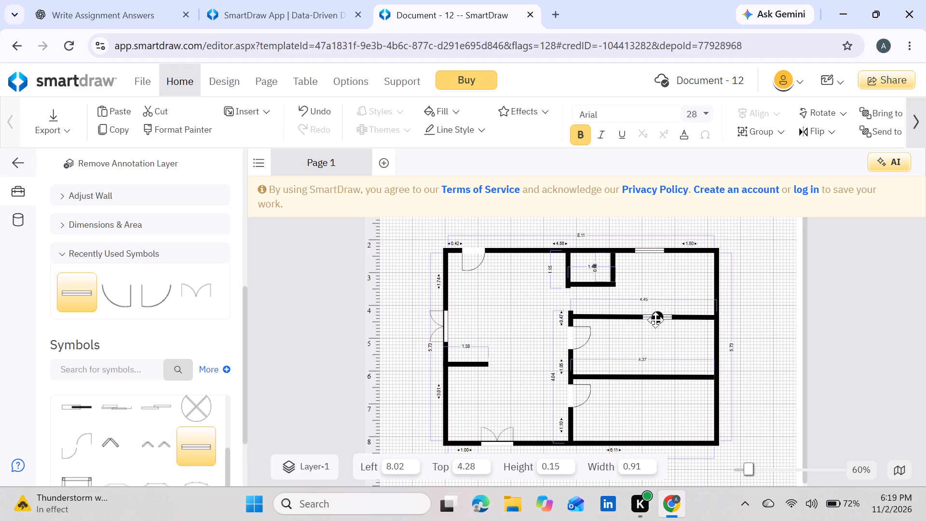
left_click_drag(655, 320, 649, 417)
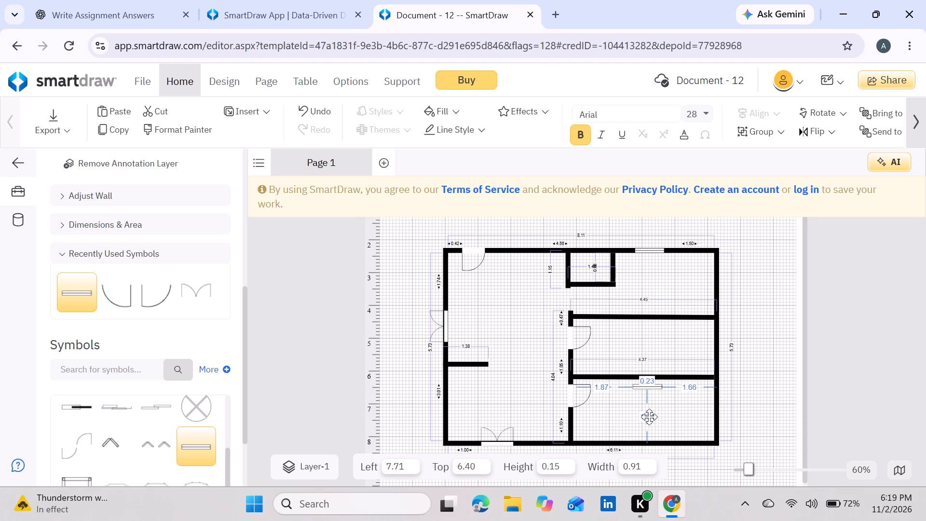
left_click_drag(649, 417, 650, 440)
left_click(650, 440)
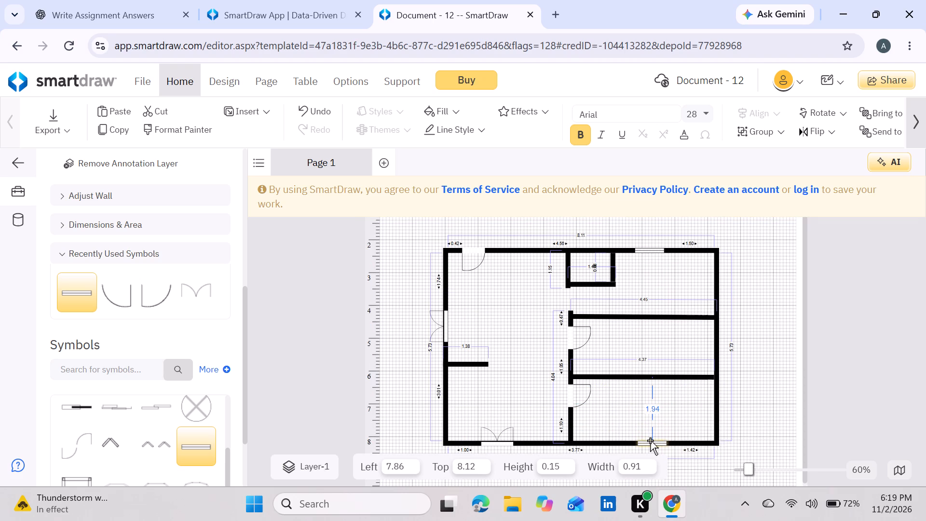
Duplicate the bottom window, rotate the copy upright, and place it in the left outer wall near the lower corner at about Top 7.16.
key("ctrl+d")
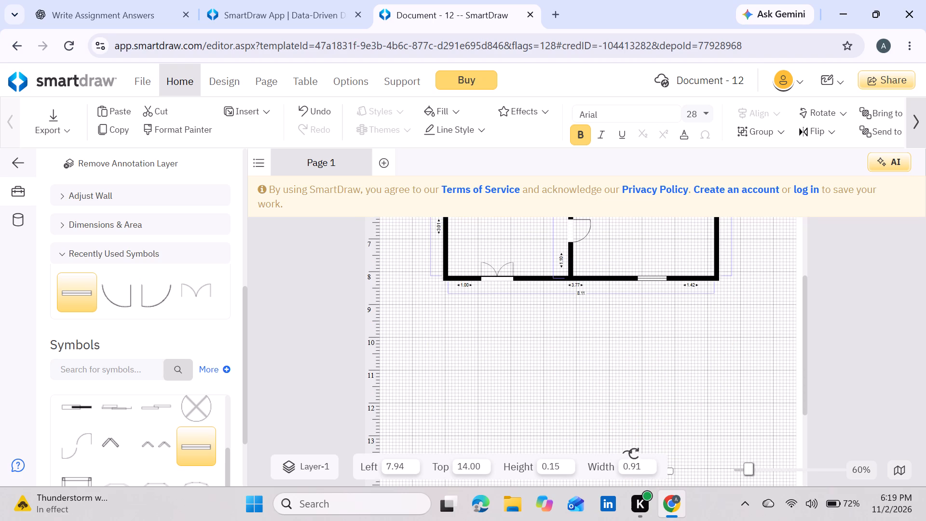
left_click_drag(631, 452, 662, 394)
left_click_drag(662, 394, 664, 520)
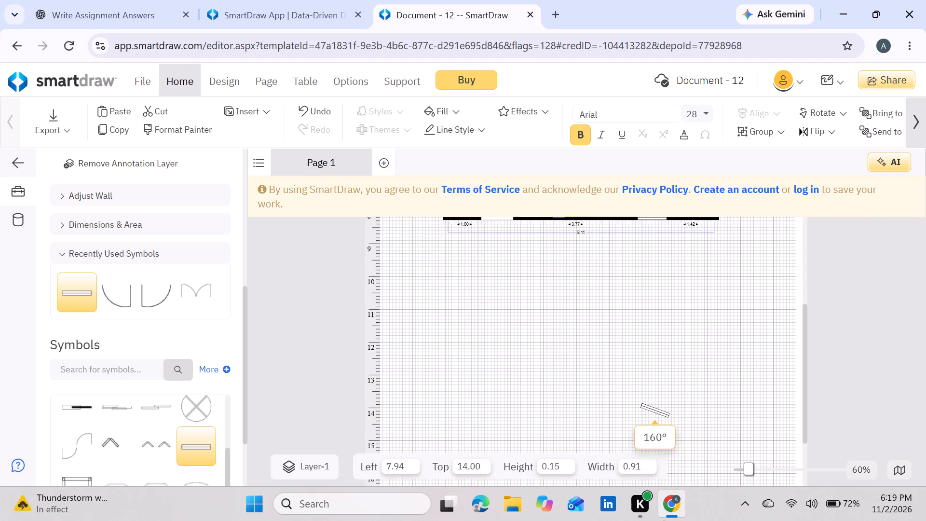
left_click_drag(664, 520, 661, 399)
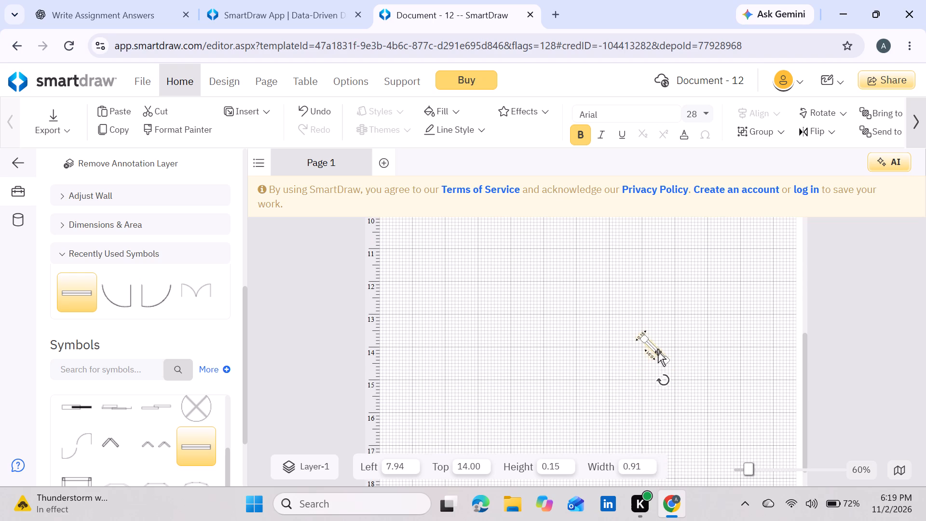
left_click_drag(658, 352, 562, 236)
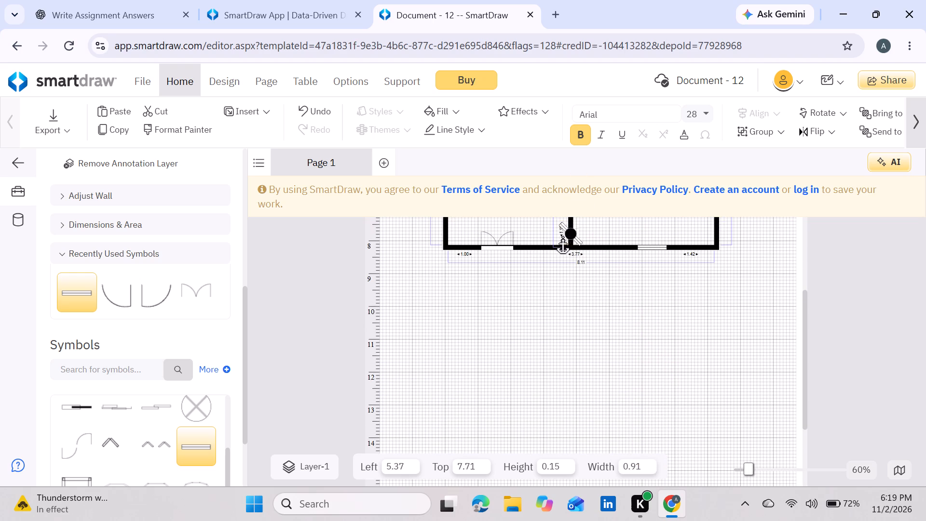
left_click_drag(562, 236, 499, 219)
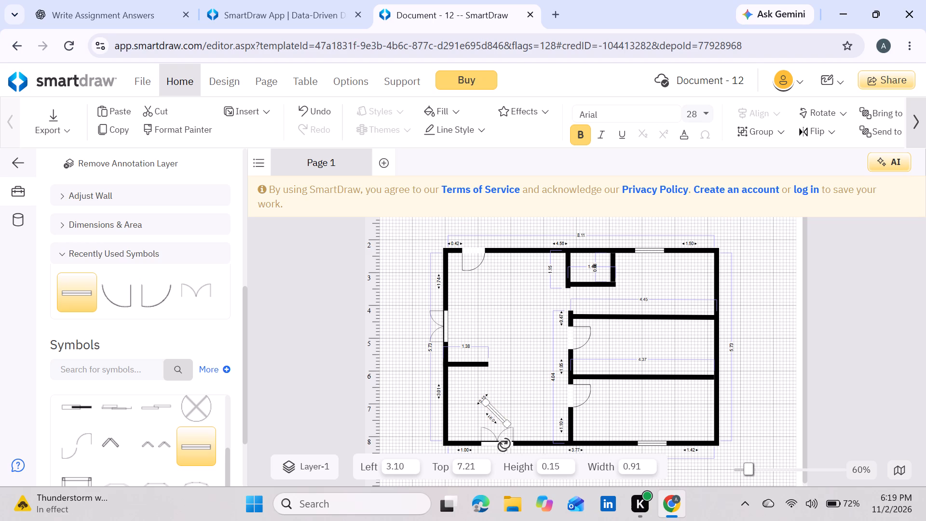
left_click_drag(503, 447, 476, 448)
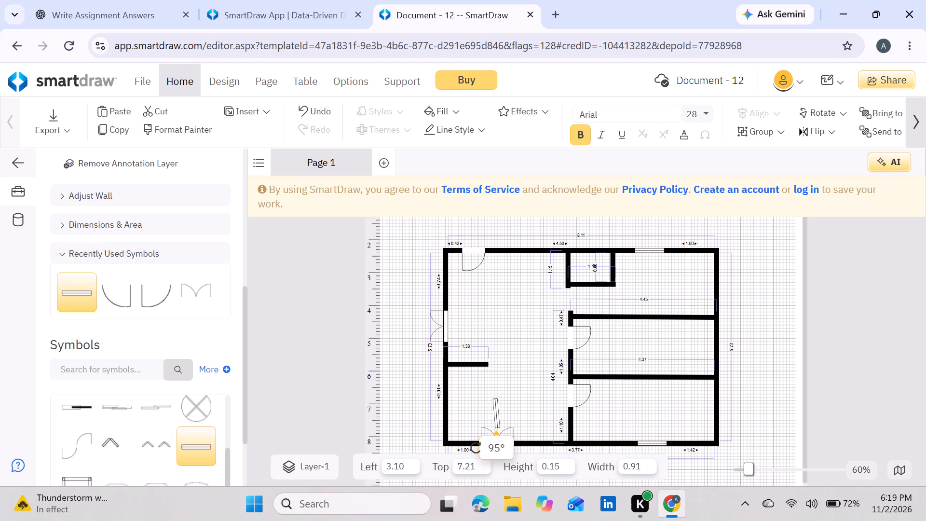
left_click_drag(476, 448, 474, 445)
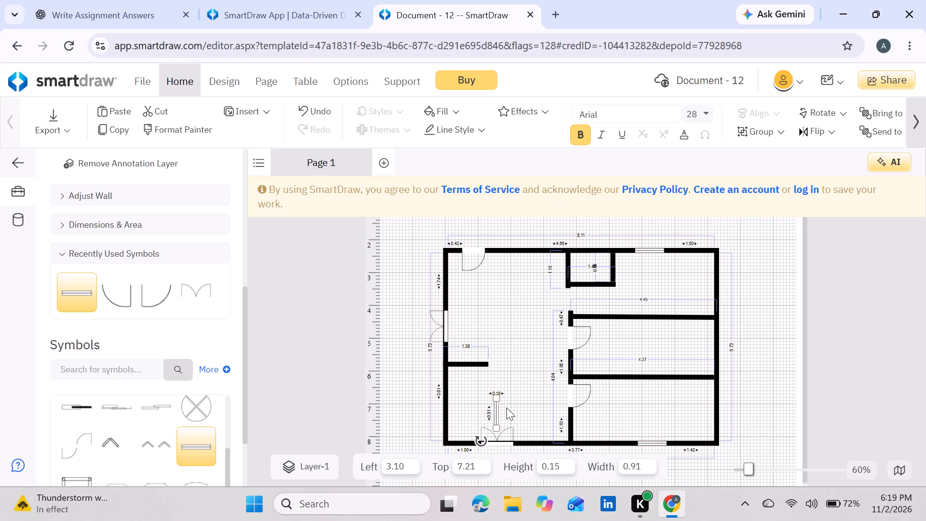
left_click_drag(497, 409, 445, 402)
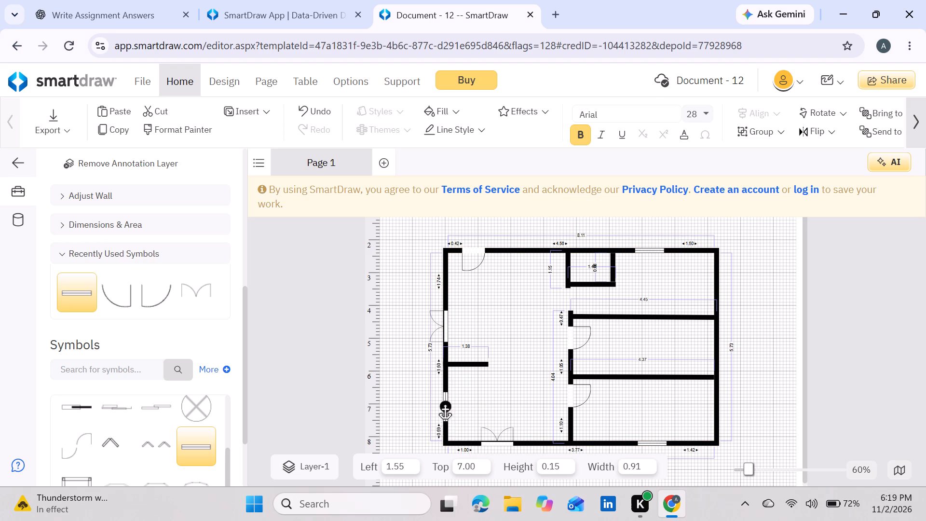
left_click_drag(445, 402, 447, 404)
left_click_drag(447, 404, 447, 407)
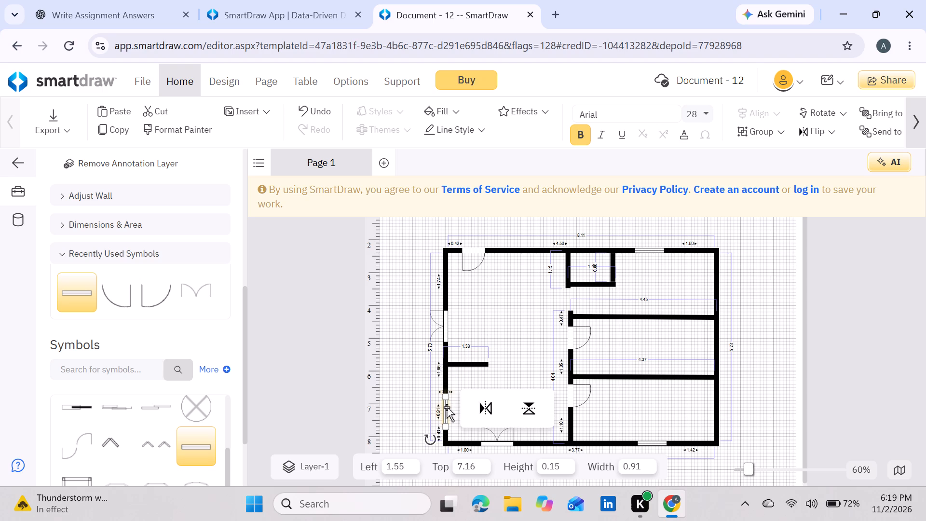
Duplicate the window in the left outer wall and place the copy near that wall's upper corner at about Top 3.08.
key("ctrl+d")
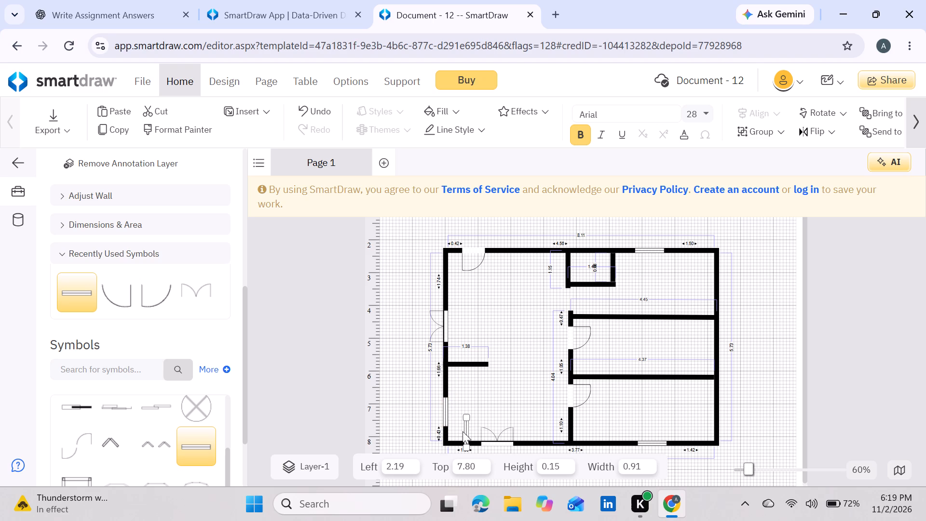
left_click(463, 431)
left_click(463, 431)
left_click(468, 431)
left_click_drag(468, 431, 444, 282)
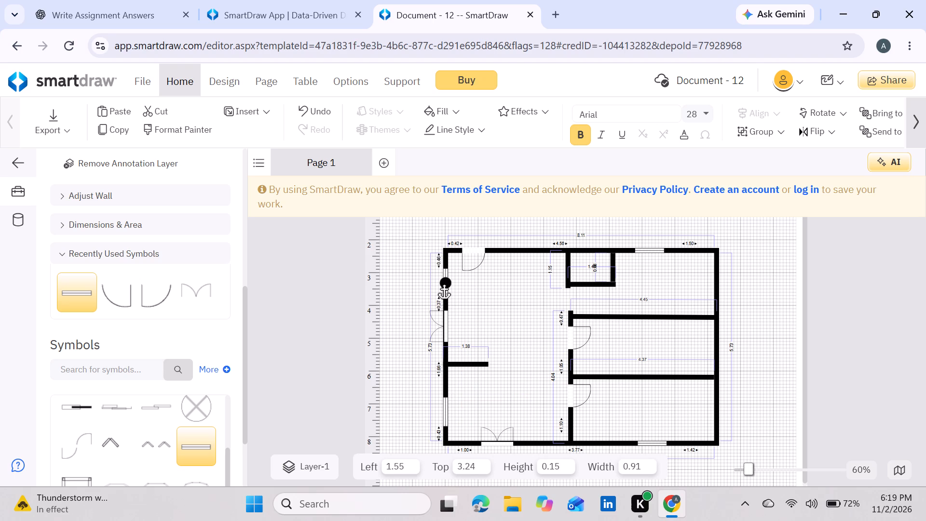
left_click_drag(444, 282, 444, 277)
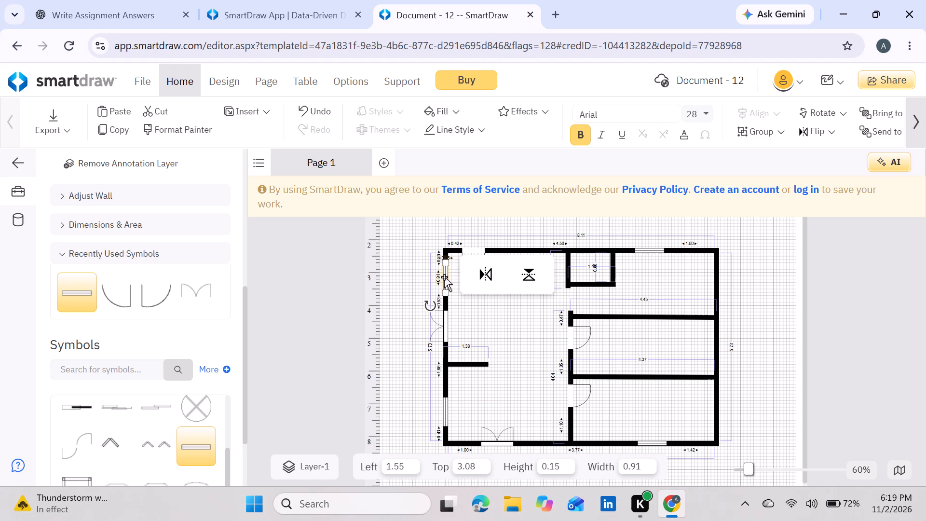
Search the symbols for beds and place the bed with a second mattress alongside in the middle right-hand room.
left_click(111, 369)
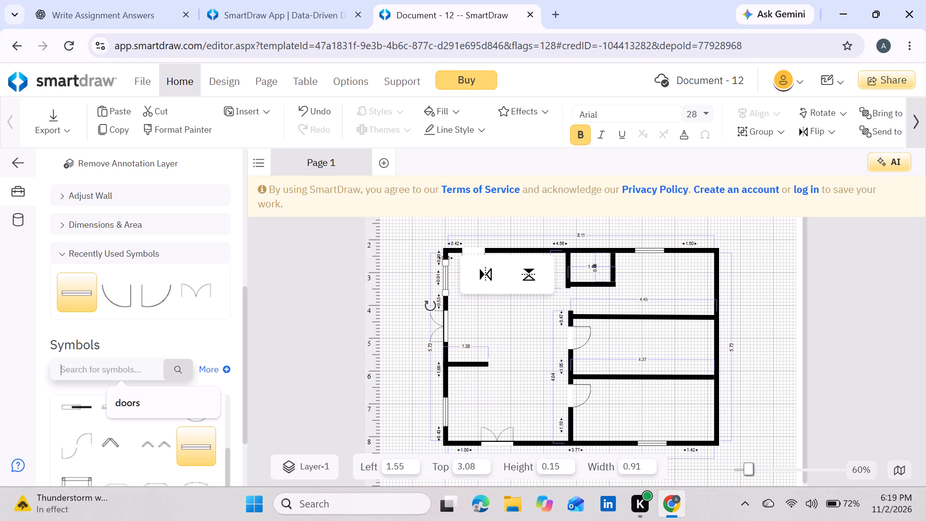
type("beds")
key("Return")
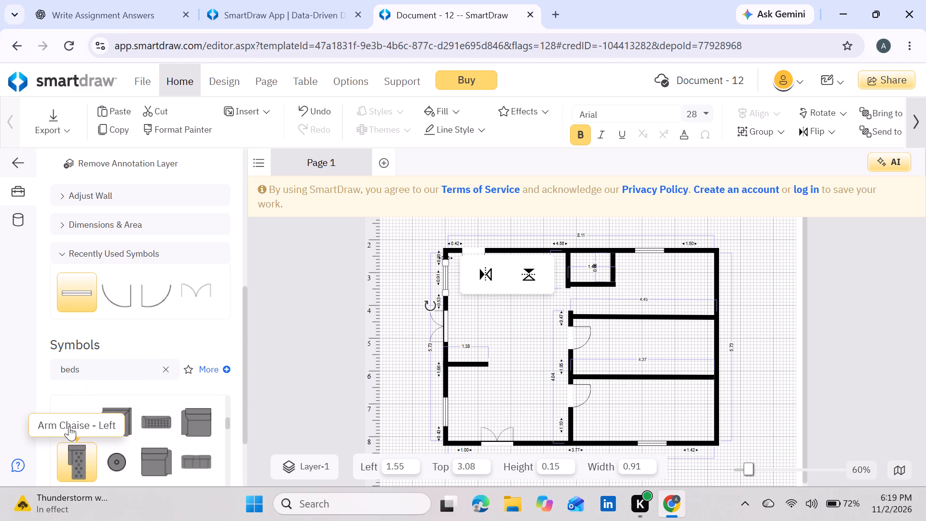
scroll(140, 432, "down", 2)
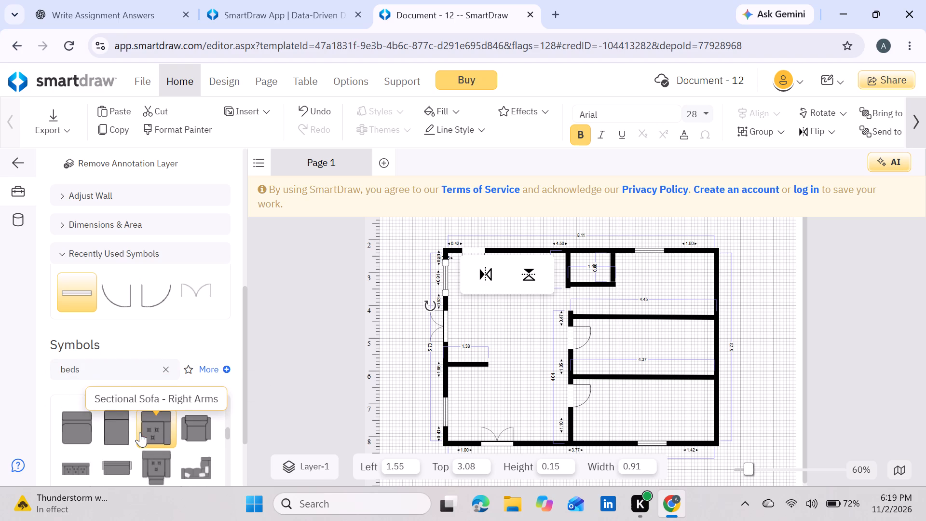
scroll(140, 432, "down", 4)
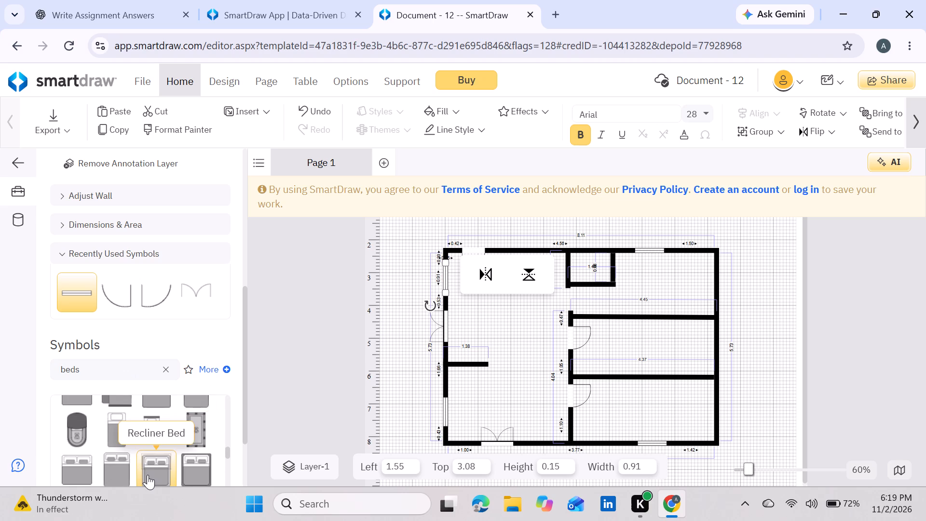
scroll(148, 475, "up", 2)
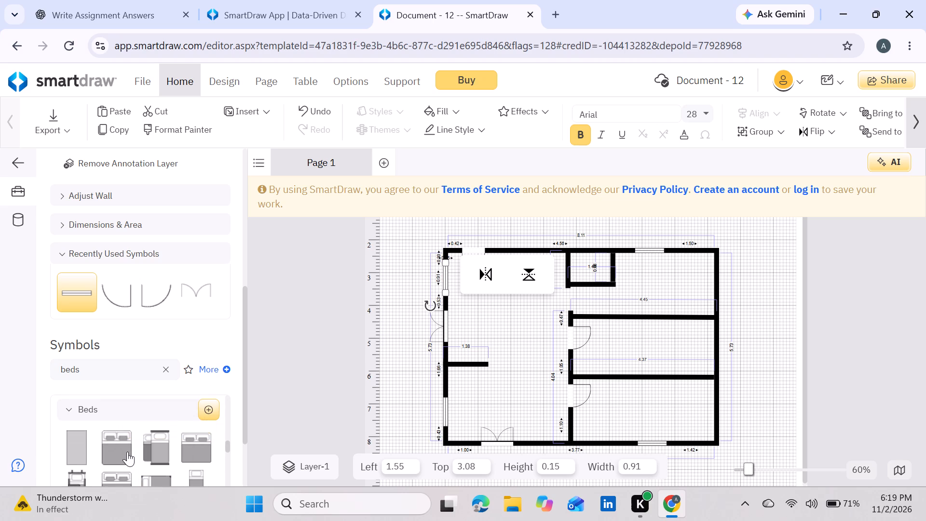
left_click_drag(158, 449, 461, 370)
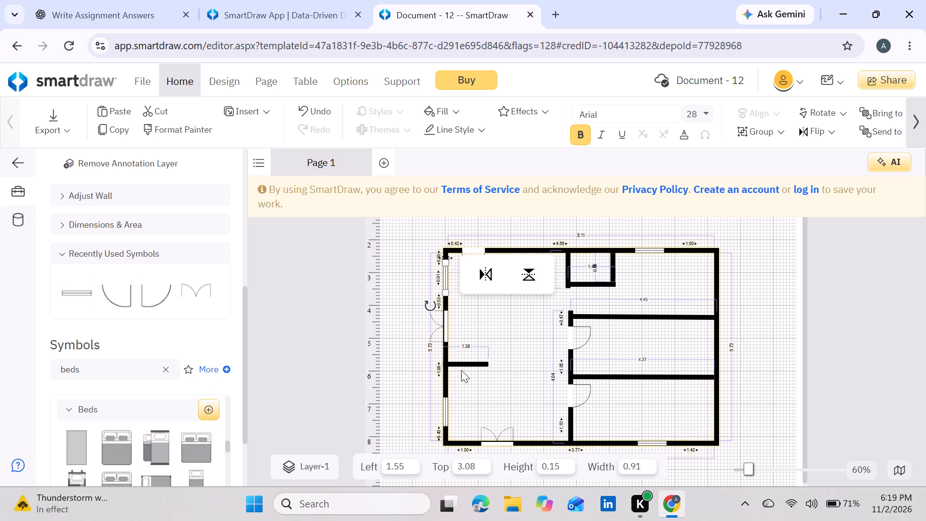
left_click_drag(461, 370, 677, 354)
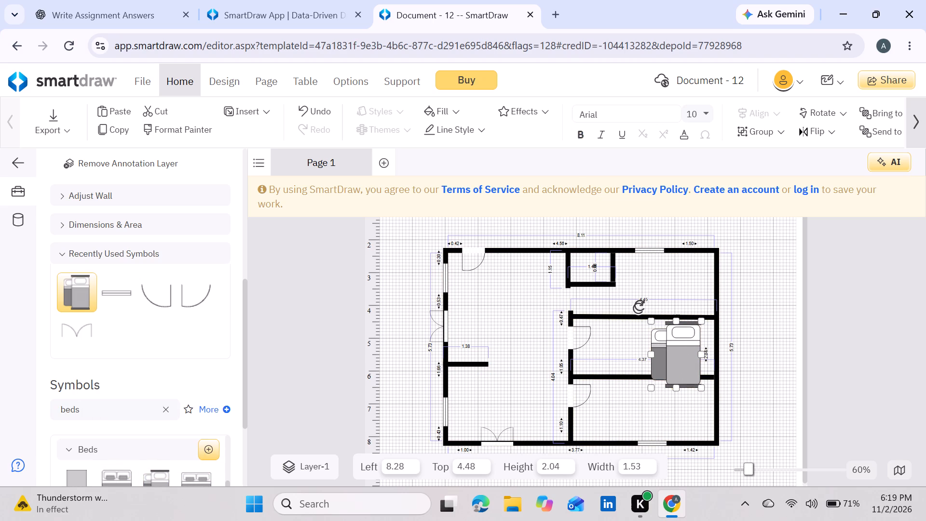
Rotate that bed so its pillows face the right outer wall, and fit it inside the room at about Height 1.55, Width 1.09.
left_click_drag(640, 305, 703, 336)
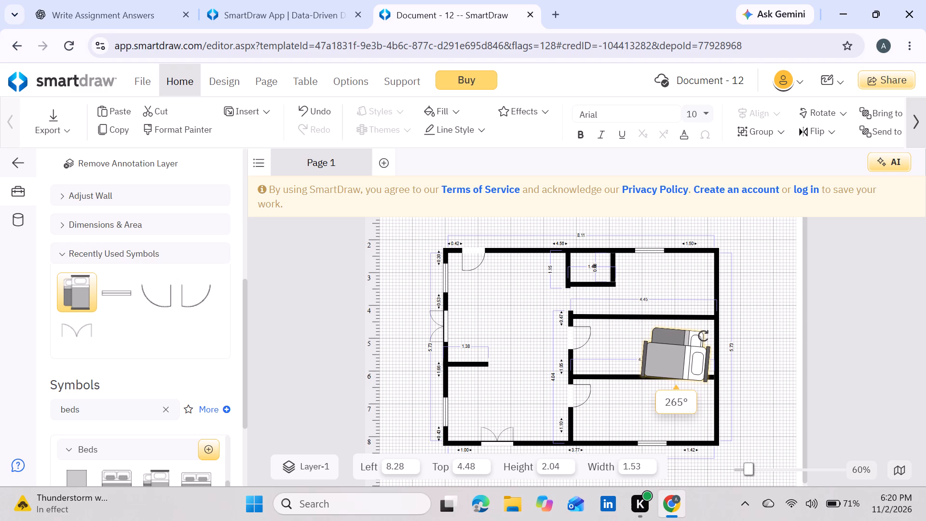
left_click_drag(703, 336, 704, 334)
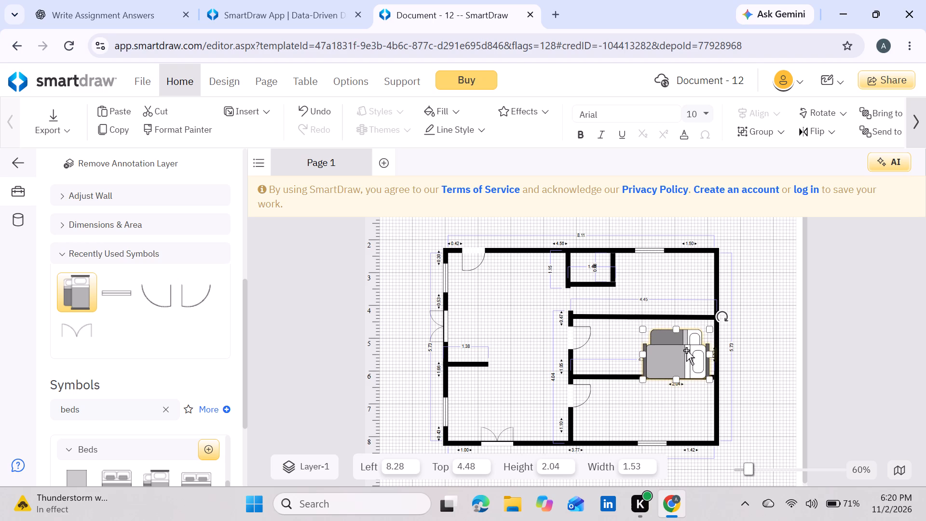
left_click_drag(686, 350, 662, 346)
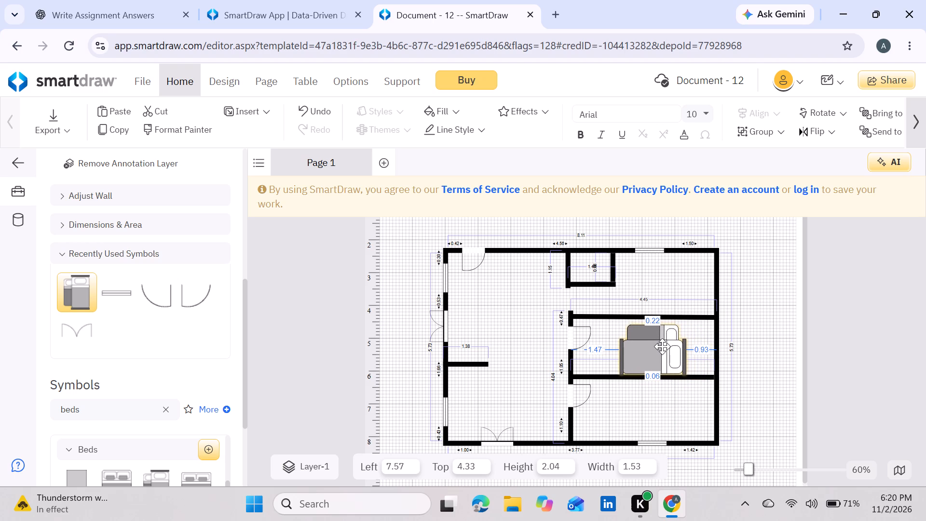
left_click_drag(662, 346, 659, 345)
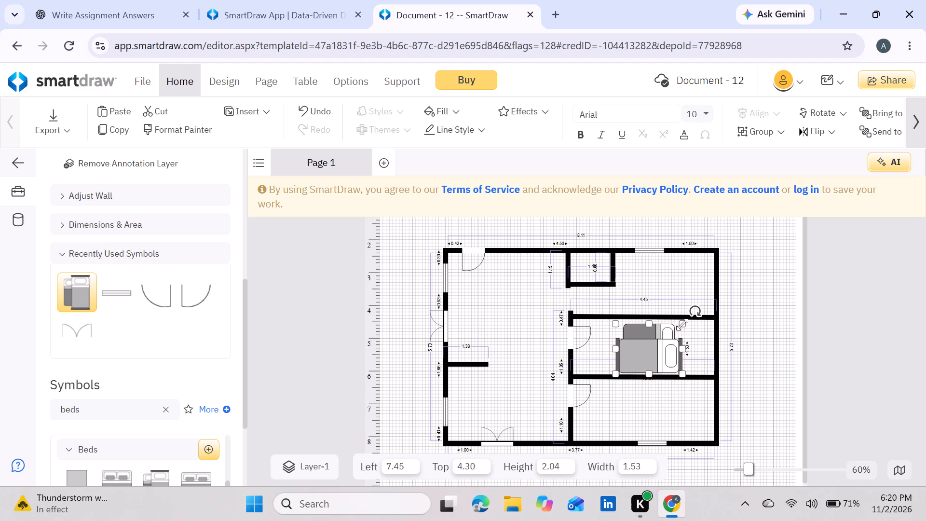
left_click_drag(682, 324, 671, 338)
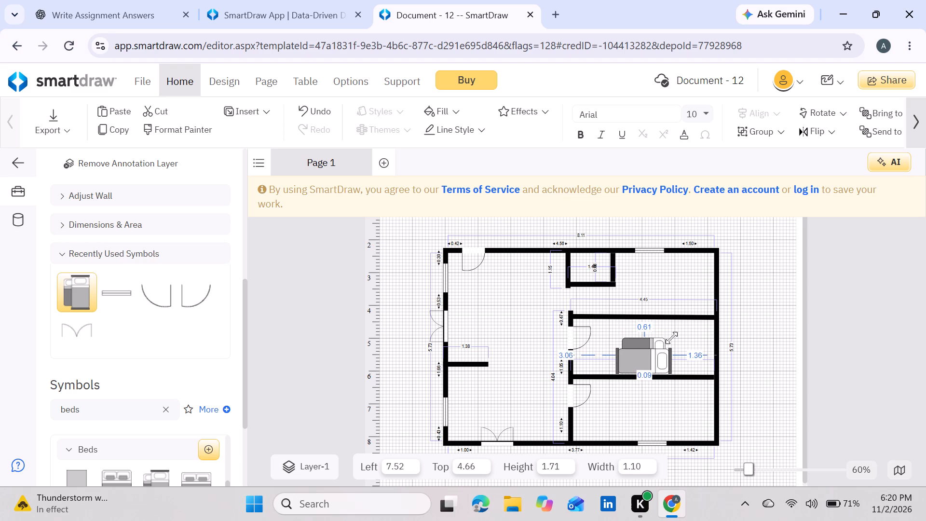
left_click_drag(671, 338, 667, 338)
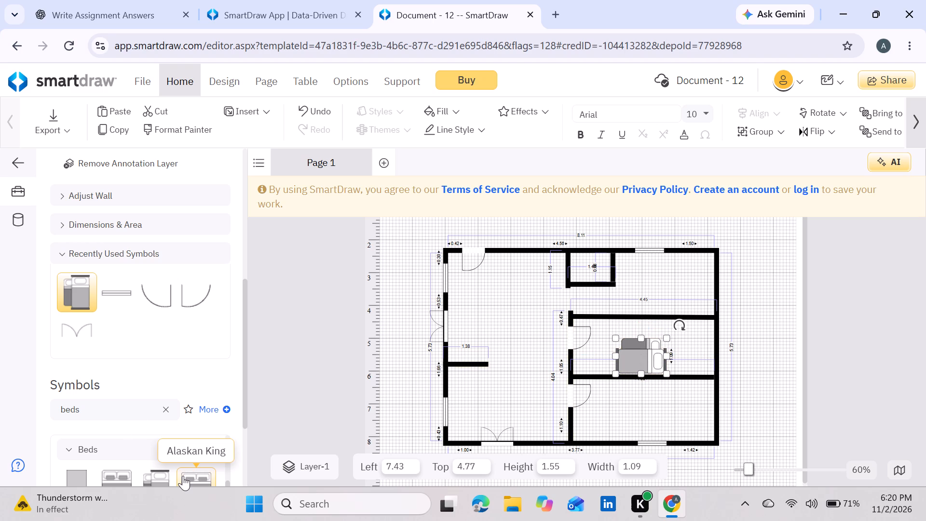
Place an Alaskan King bed in the lower right-hand room, pillows toward the right outer wall, shrunk to about Height 1.67, Width 1.69.
left_click_drag(183, 476, 644, 411)
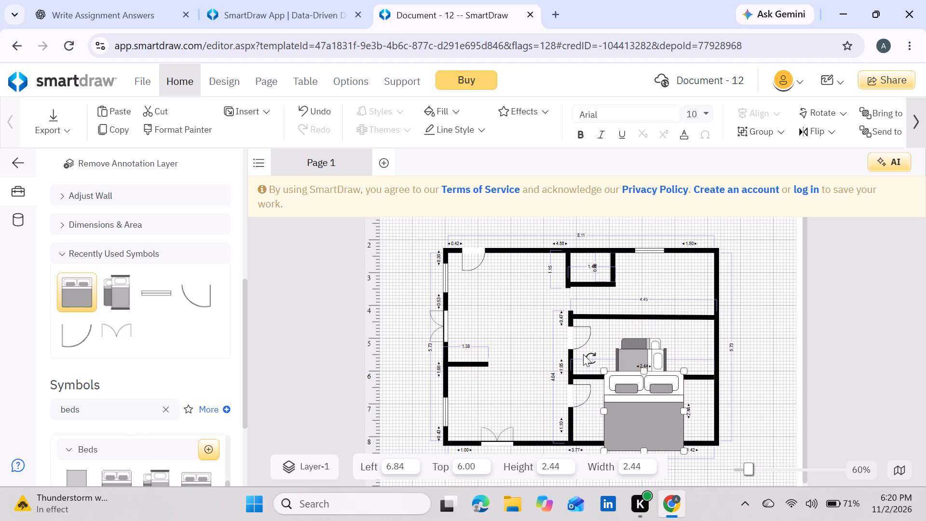
left_click_drag(592, 359, 685, 374)
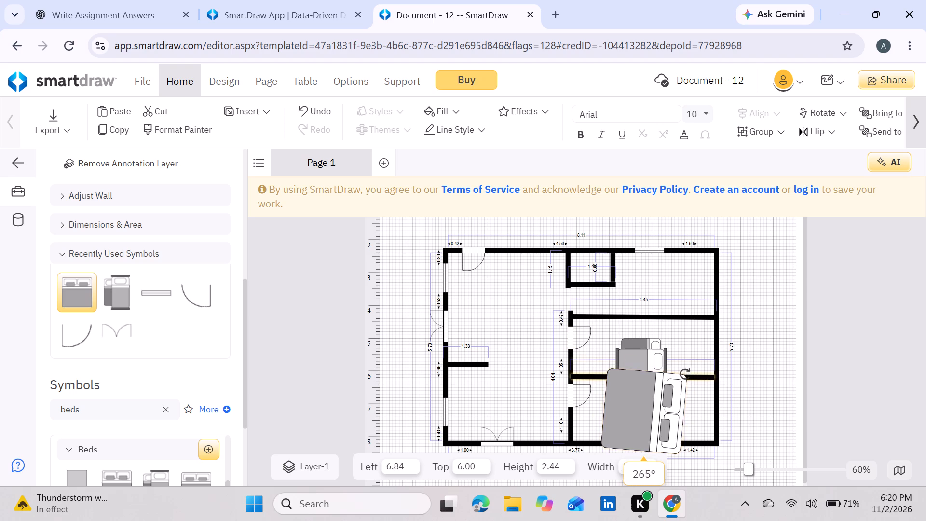
left_click_drag(685, 374, 682, 371)
left_click_drag(686, 370, 680, 375)
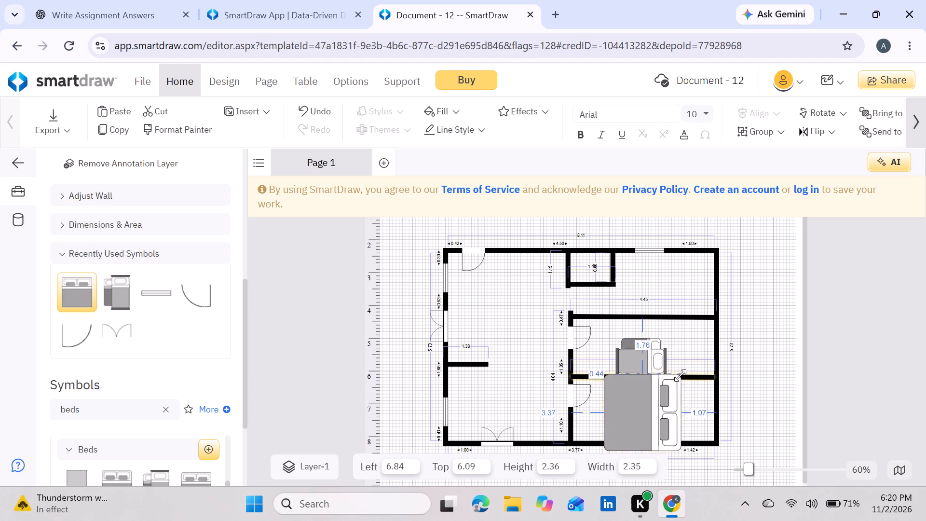
left_click_drag(680, 375, 659, 395)
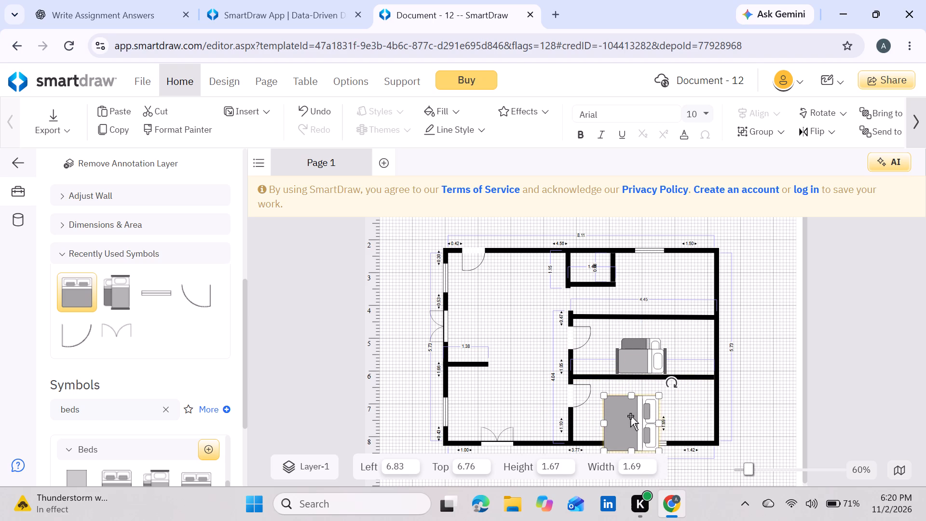
Adjust the Alaskan King bed to about Height 1.92, Width 1.52 and position it inside the lower right-hand room at about Left 7.21, Top 6.39.
left_click_drag(629, 416, 630, 407)
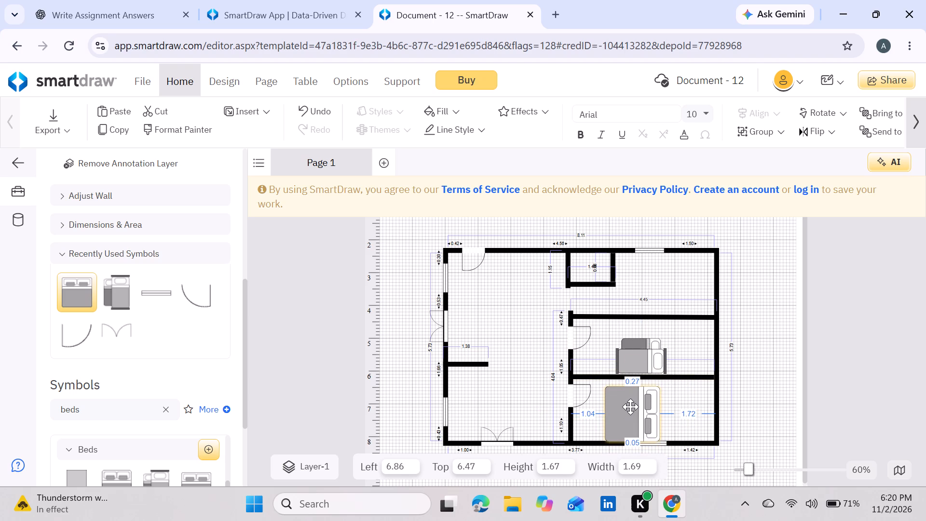
left_click_drag(630, 407, 629, 409)
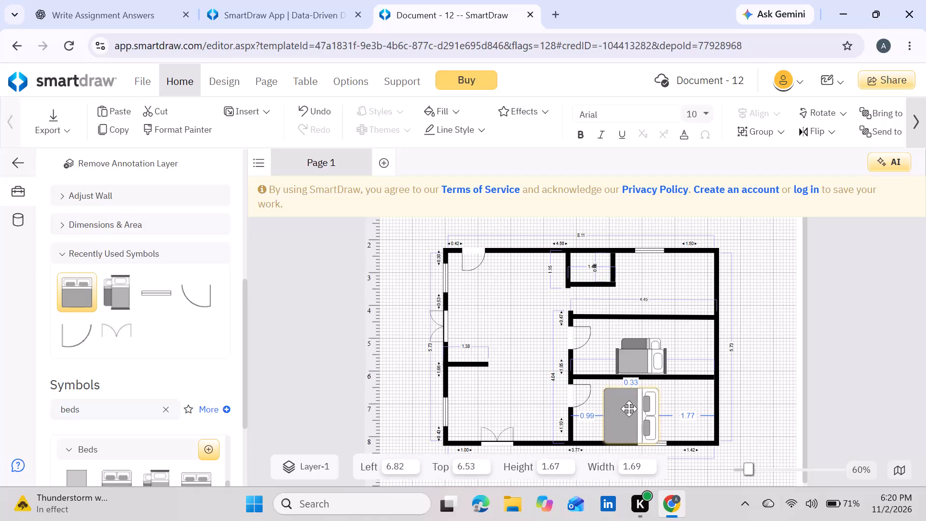
left_click_drag(629, 409, 639, 409)
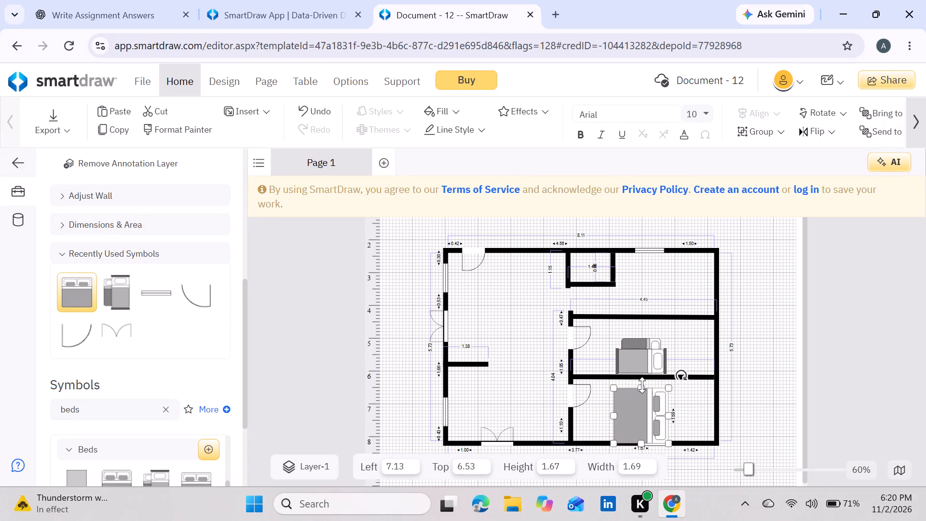
left_click_drag(642, 385, 640, 402)
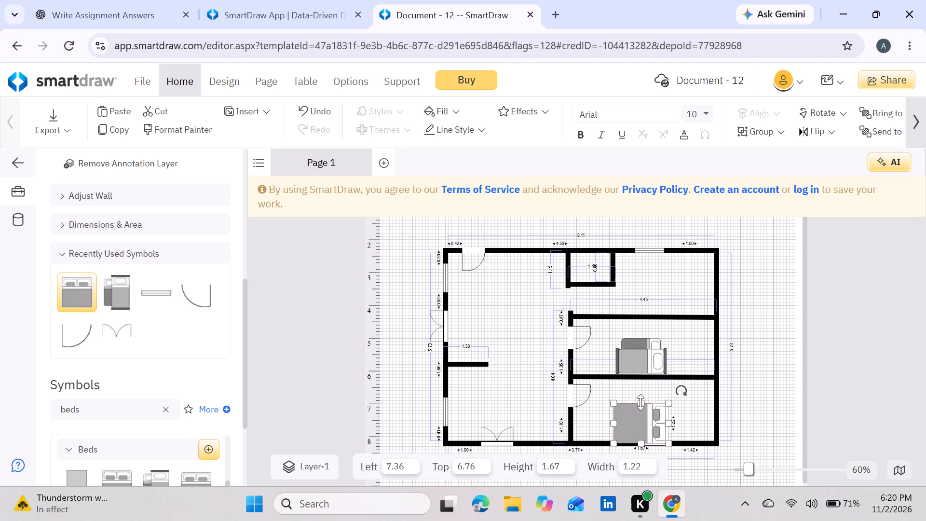
left_click_drag(637, 416, 632, 412)
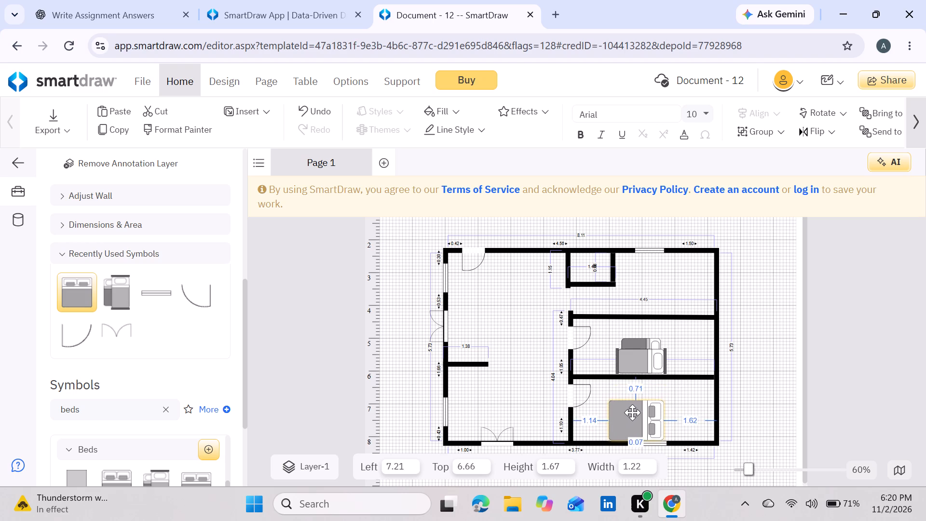
left_click_drag(632, 412, 633, 412)
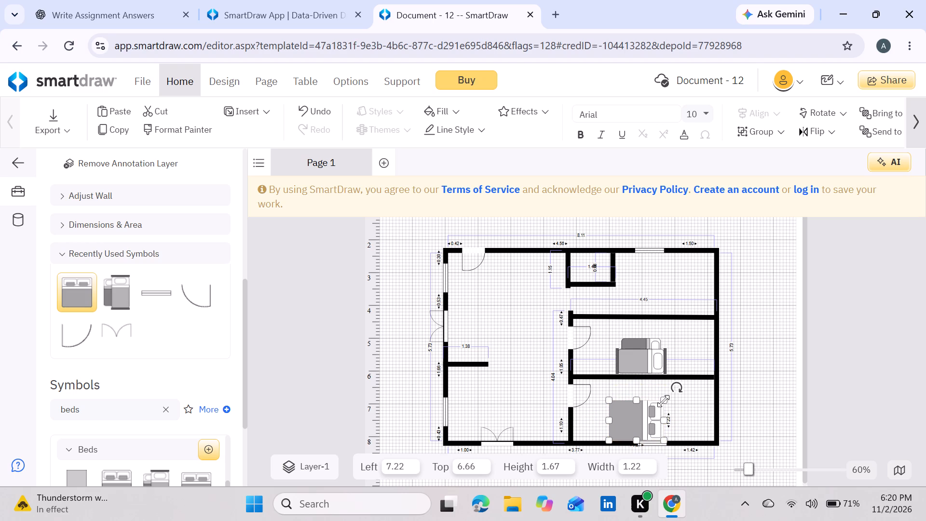
left_click_drag(665, 401, 670, 392)
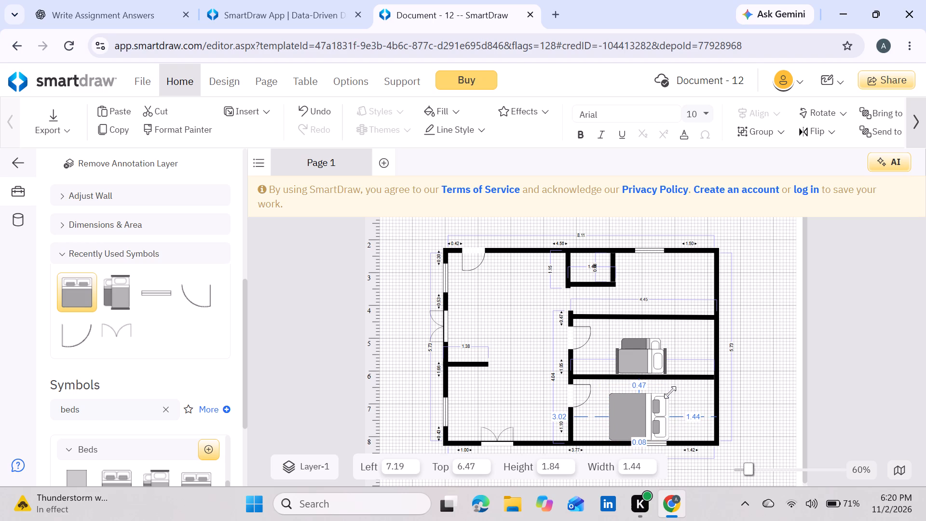
left_click_drag(670, 392, 671, 390)
left_click(692, 414)
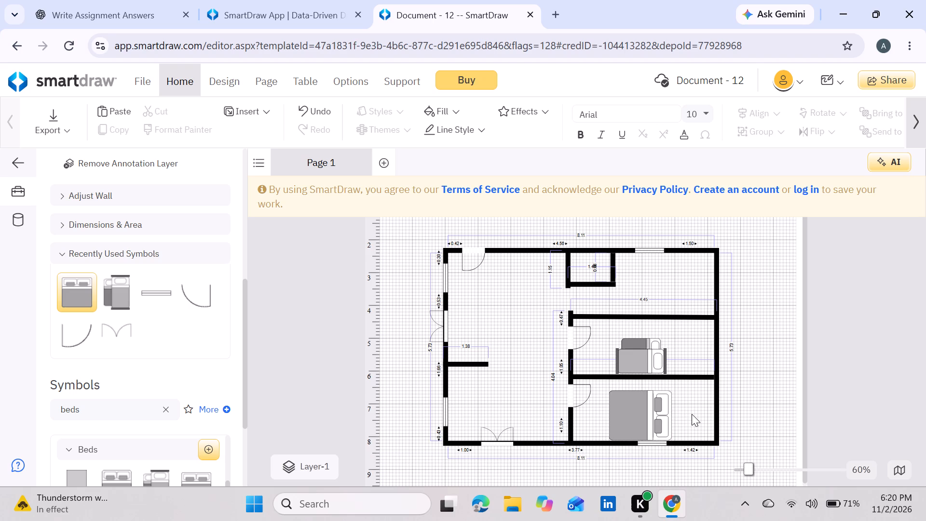
left_click(647, 411)
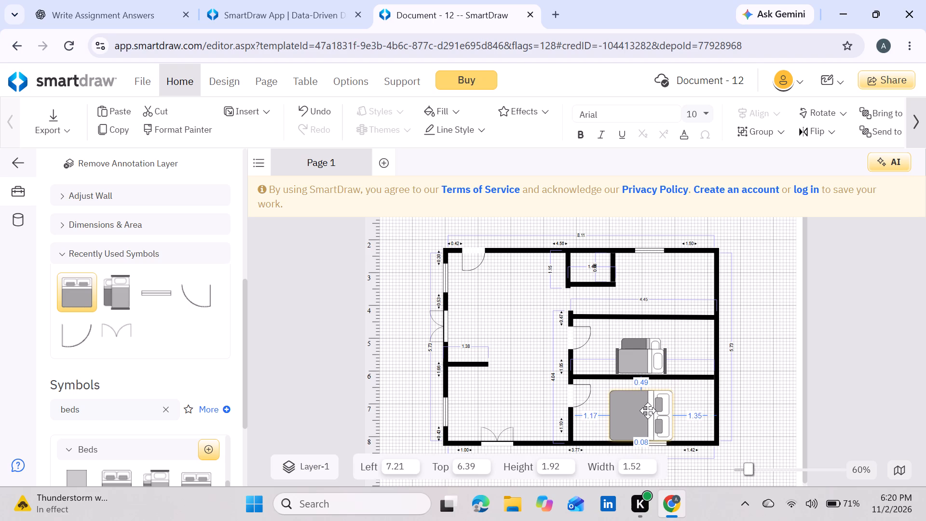
left_click(588, 425)
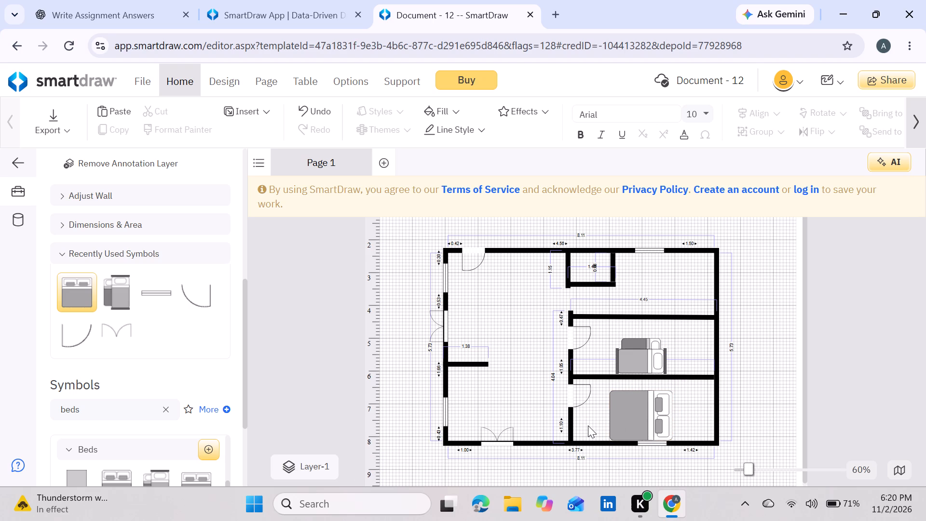
Clear the beds search and place a Sofa from Couches & Sofas in the lower left-hand room at about Left 2.39, Top 6.00.
scroll(105, 420, "down", 1)
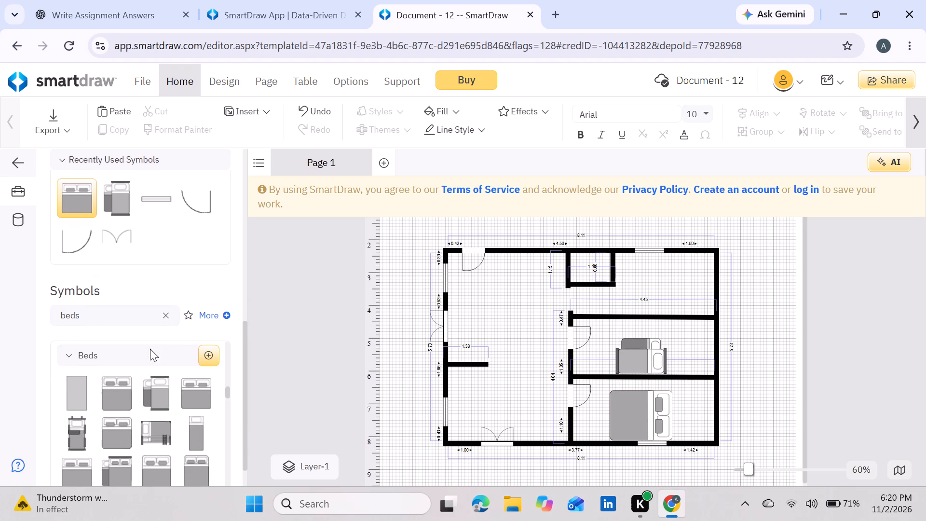
left_click(174, 316)
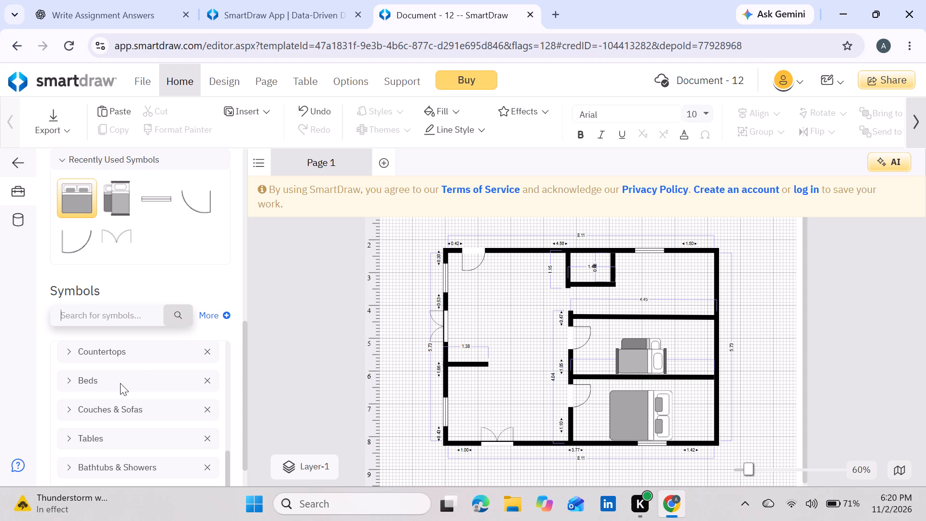
scroll(120, 383, "up", 4)
scroll(120, 383, "down", 1)
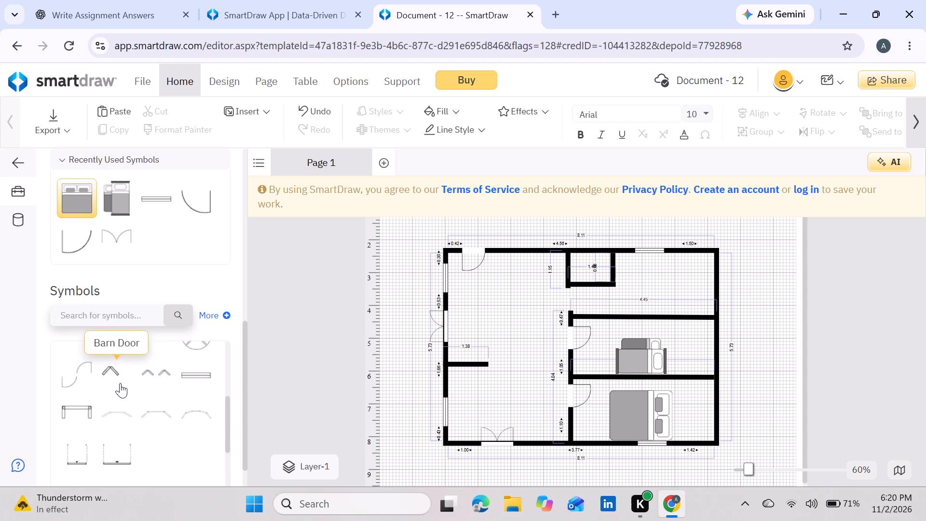
scroll(120, 383, "down", 3)
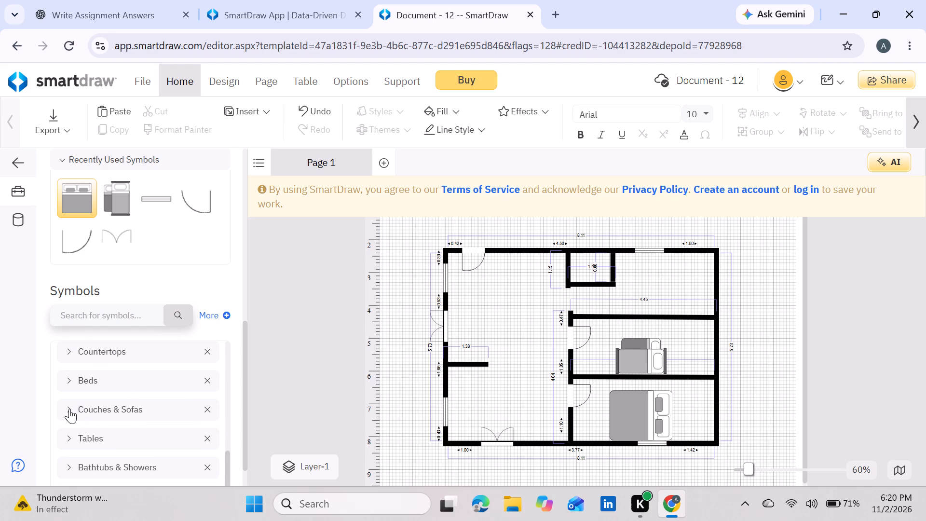
left_click(69, 409)
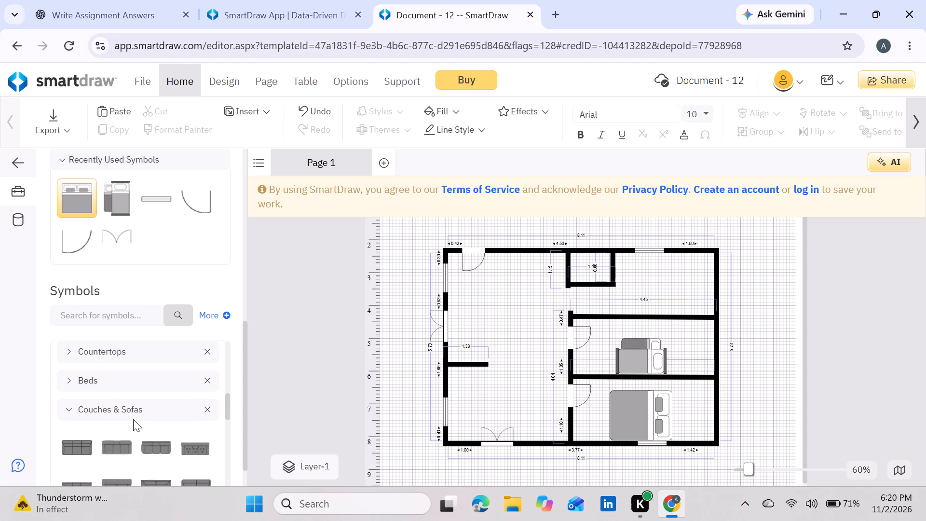
scroll(127, 448, "down", 1)
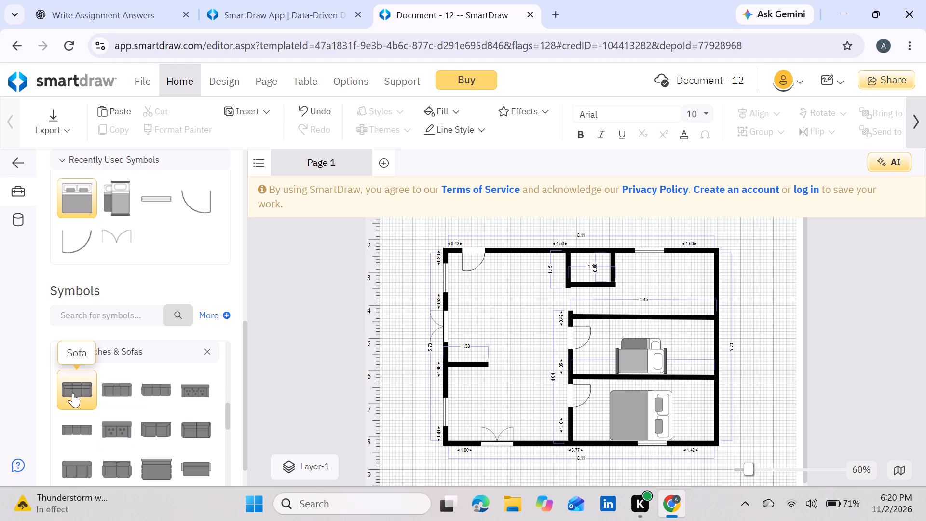
left_click_drag(73, 393, 453, 382)
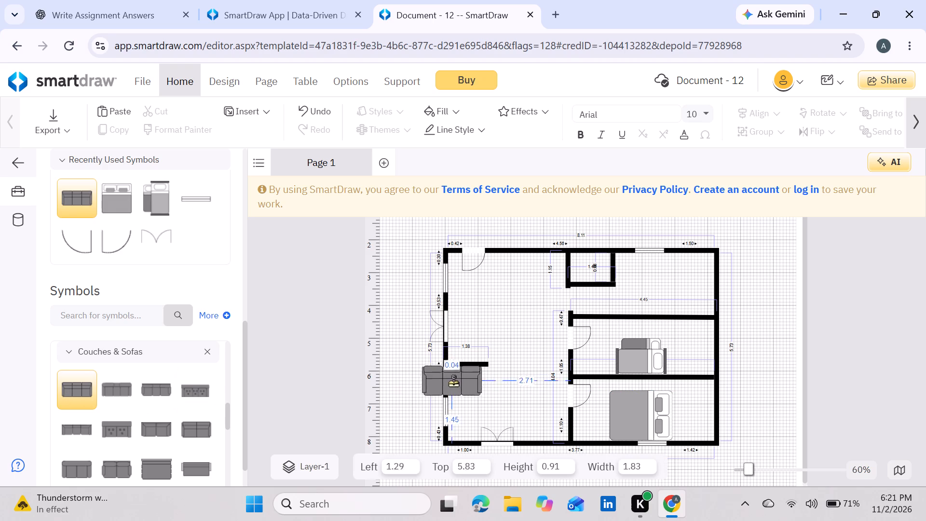
left_click_drag(453, 382, 489, 386)
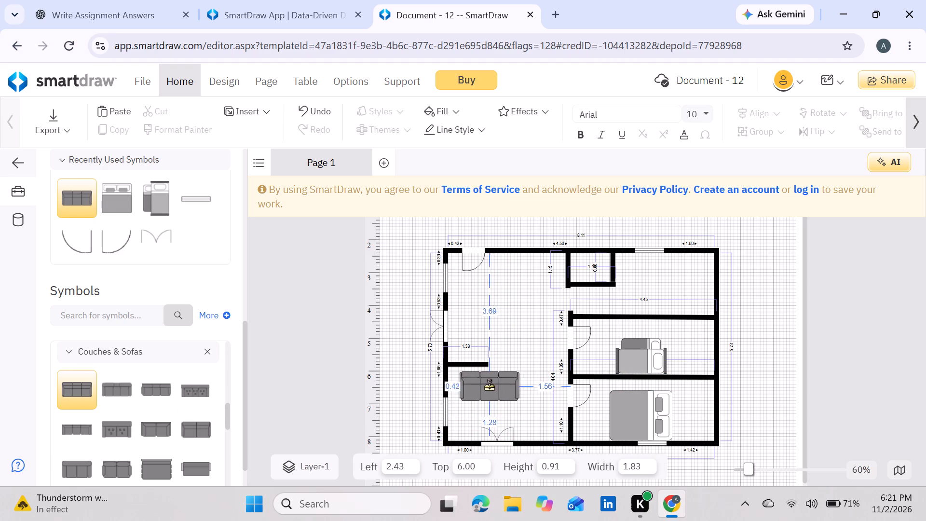
left_click_drag(489, 386, 488, 386)
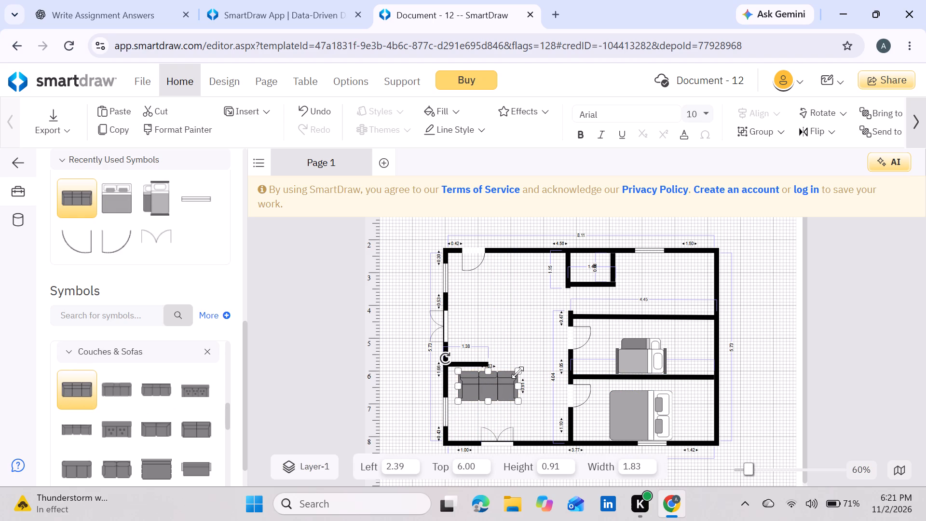
Shorten the lower window in the left outer wall to a width of about 0.58.
left_click(445, 409)
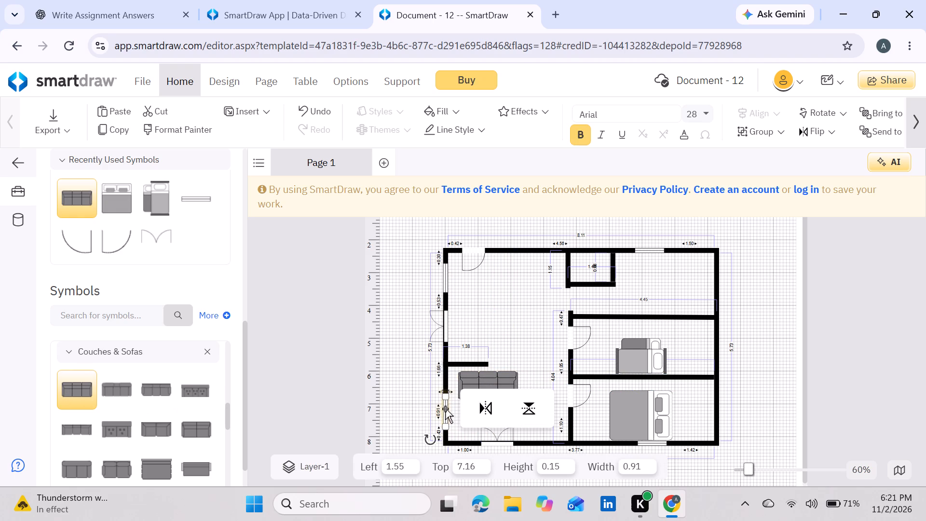
left_click_drag(446, 398, 446, 410)
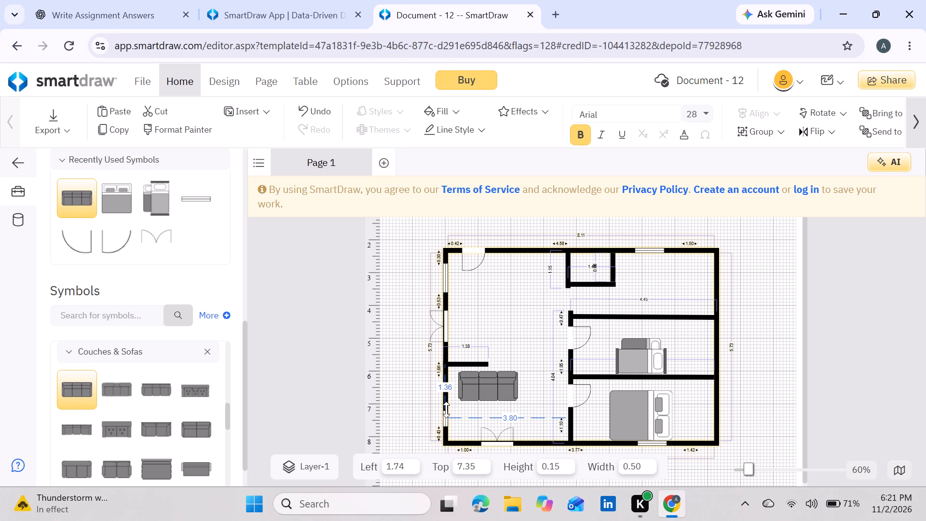
left_click_drag(446, 410, 446, 407)
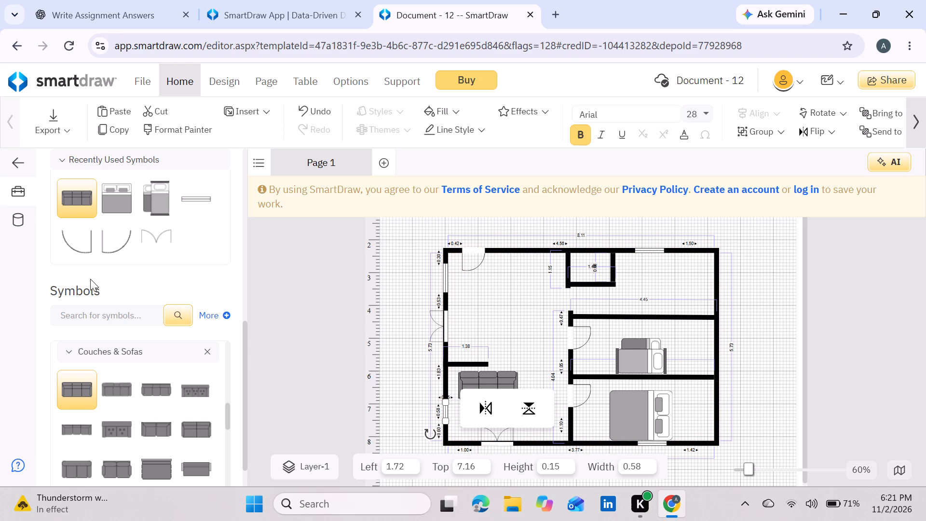
Add a Door (28") to the left outer wall above the shortened window, rotated to swing outward, at about Left 1.39, Top 5.88.
scroll(100, 264, "up", 2)
scroll(102, 419, "down", 4)
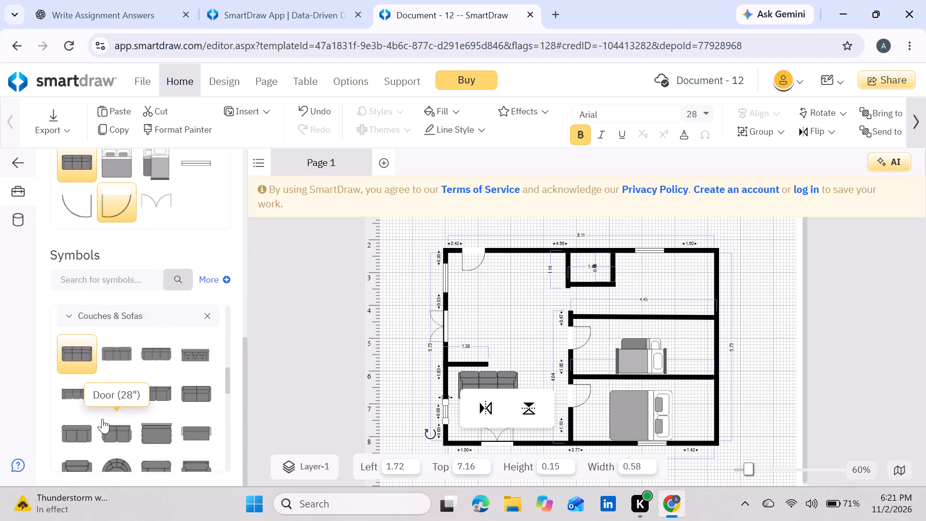
scroll(102, 419, "down", 1)
scroll(102, 419, "up", 3)
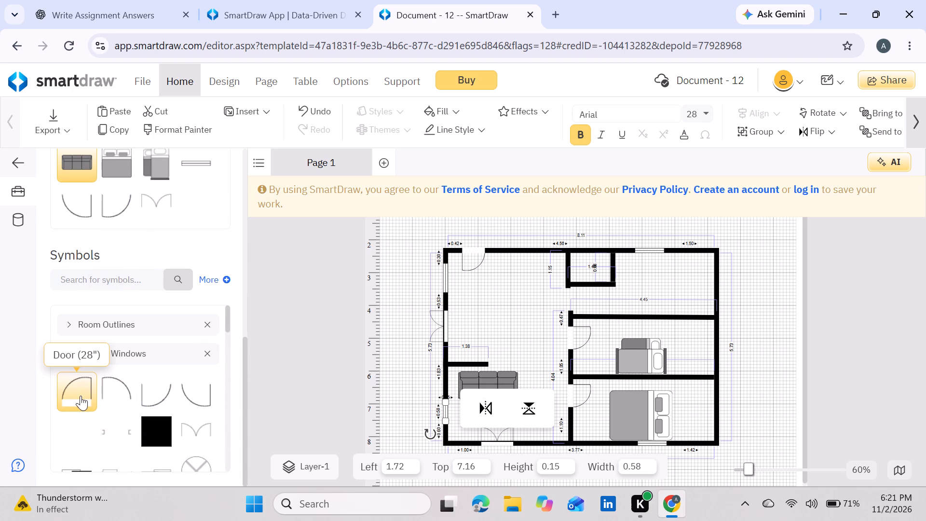
left_click_drag(81, 396, 401, 376)
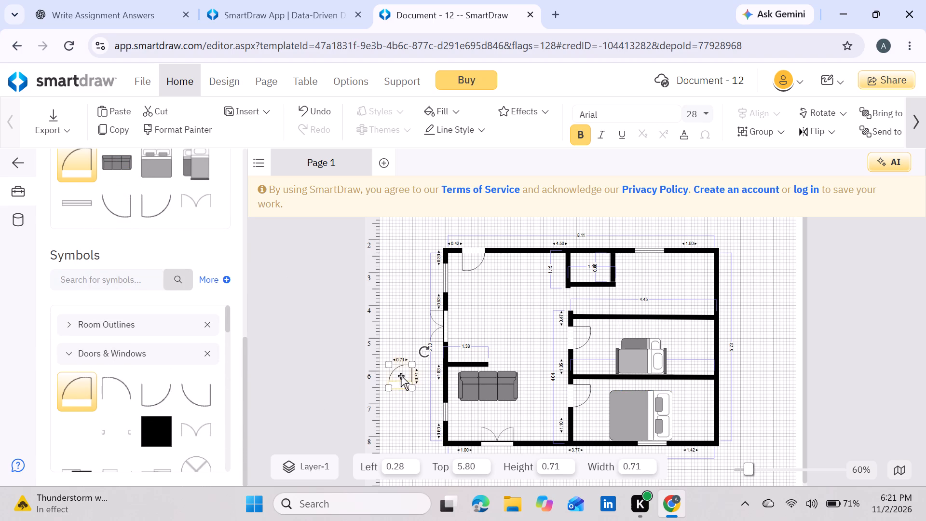
left_click_drag(425, 355, 411, 349)
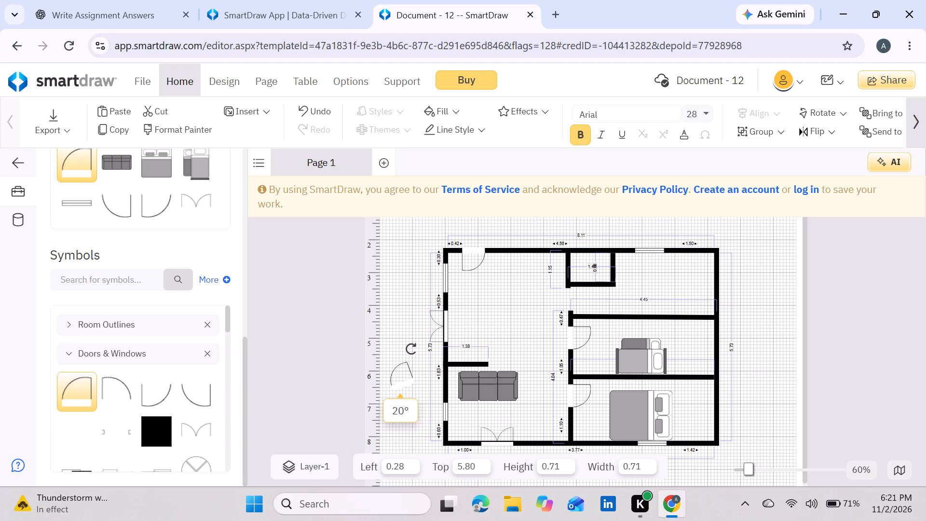
left_click_drag(411, 349, 370, 353)
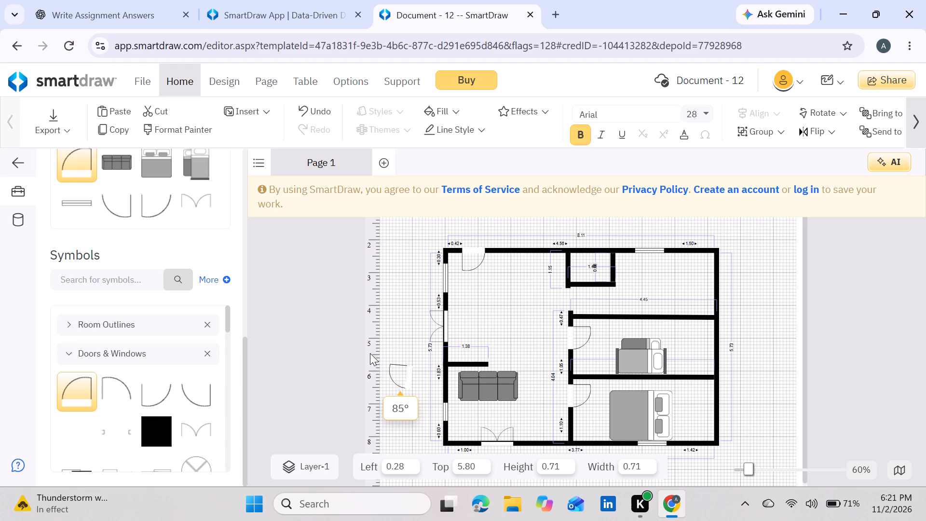
left_click_drag(370, 353, 370, 355)
left_click_drag(397, 375, 430, 378)
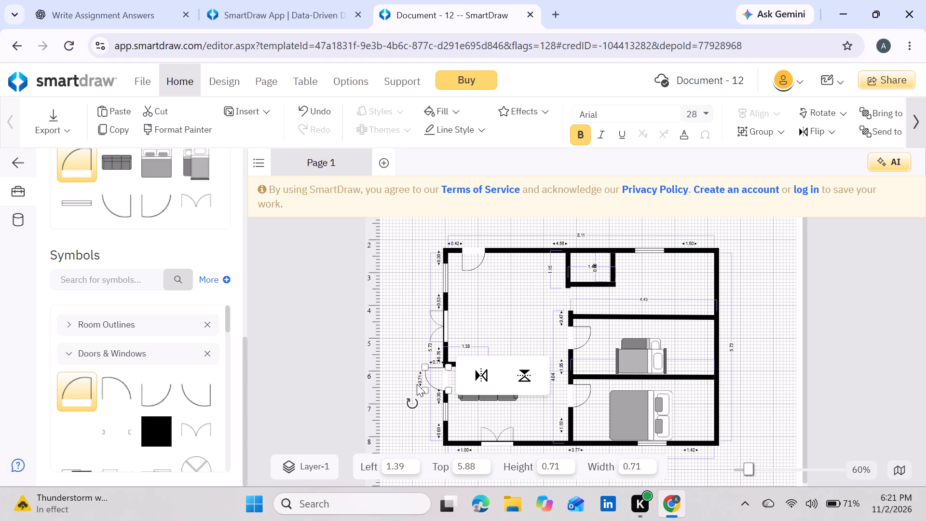
left_click(402, 375)
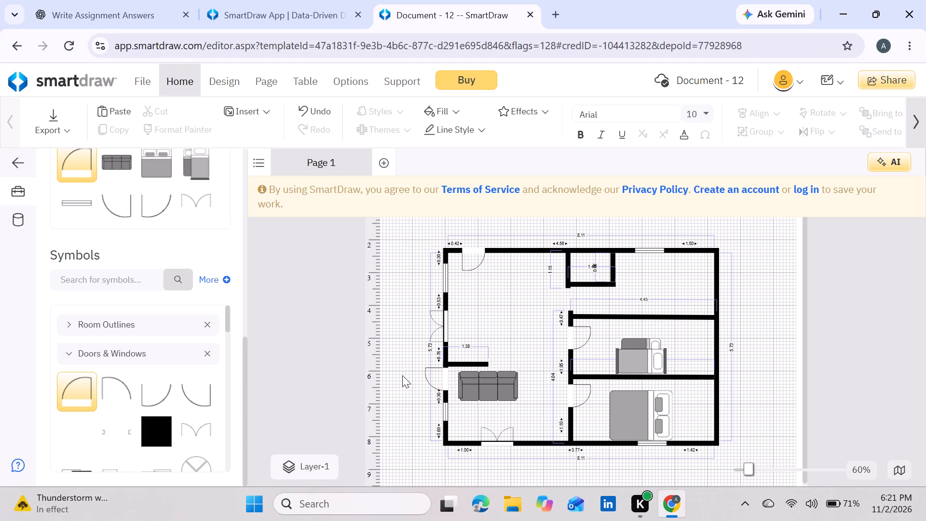
Shrink the sofa in the lower left-hand room to about Height 0.56, Width 1.39.
left_click(489, 389)
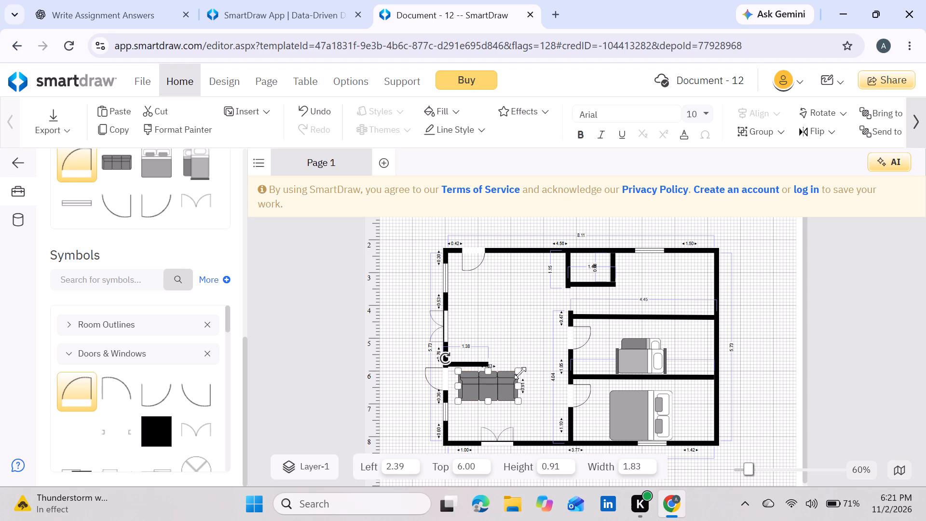
left_click_drag(518, 371, 515, 378)
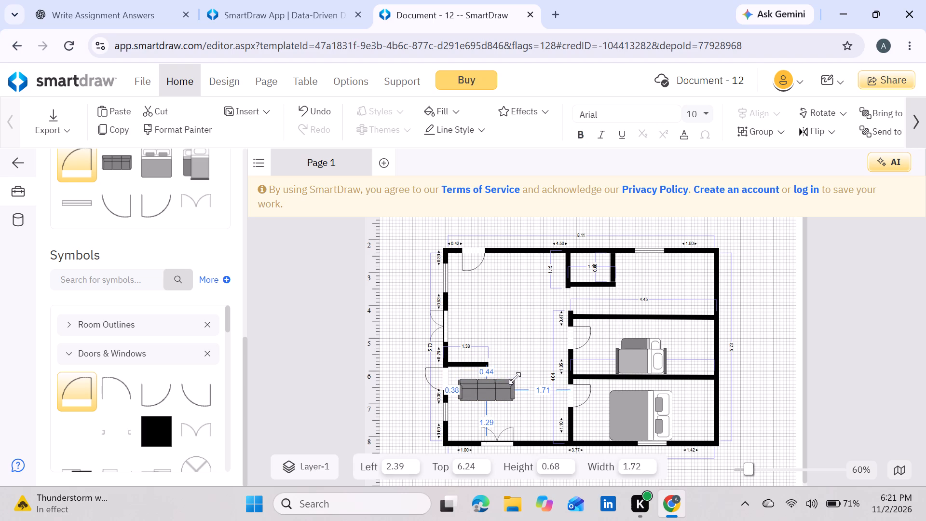
left_click_drag(515, 378, 509, 380)
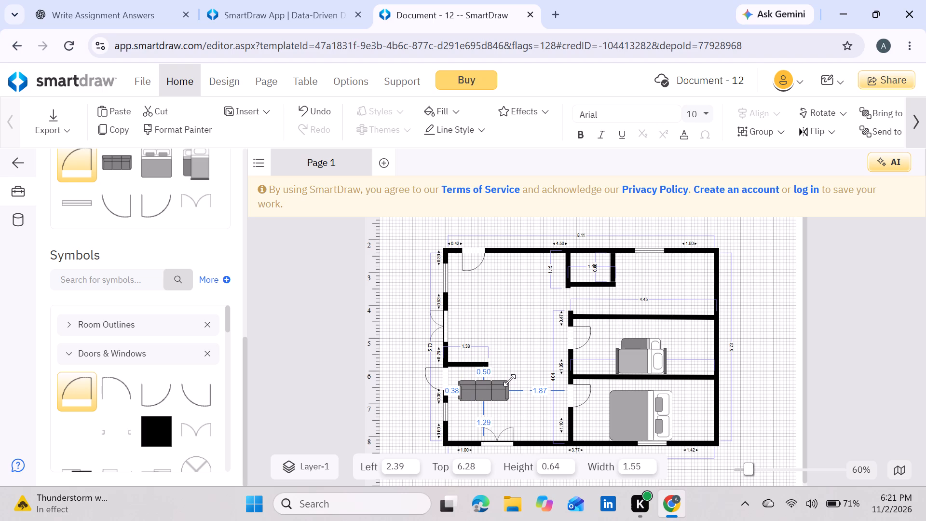
left_click_drag(509, 380, 504, 383)
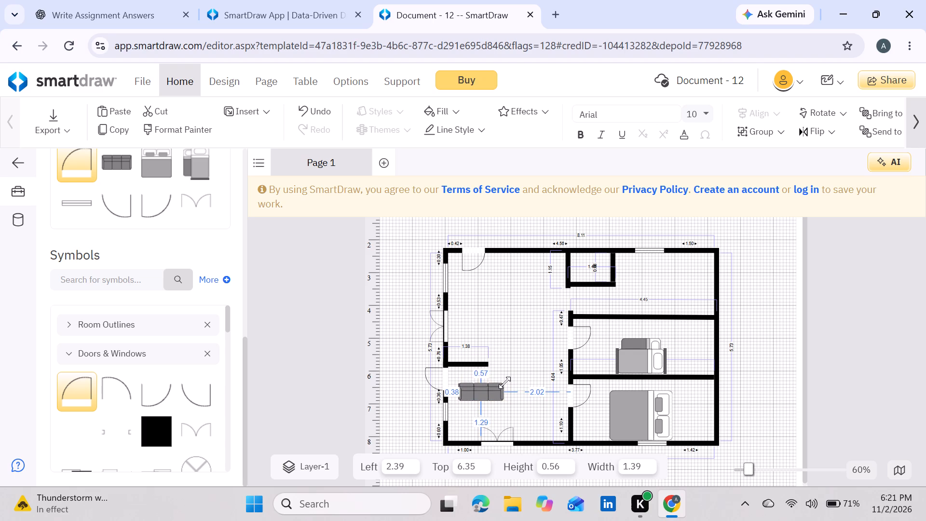
left_click_drag(504, 383, 504, 382)
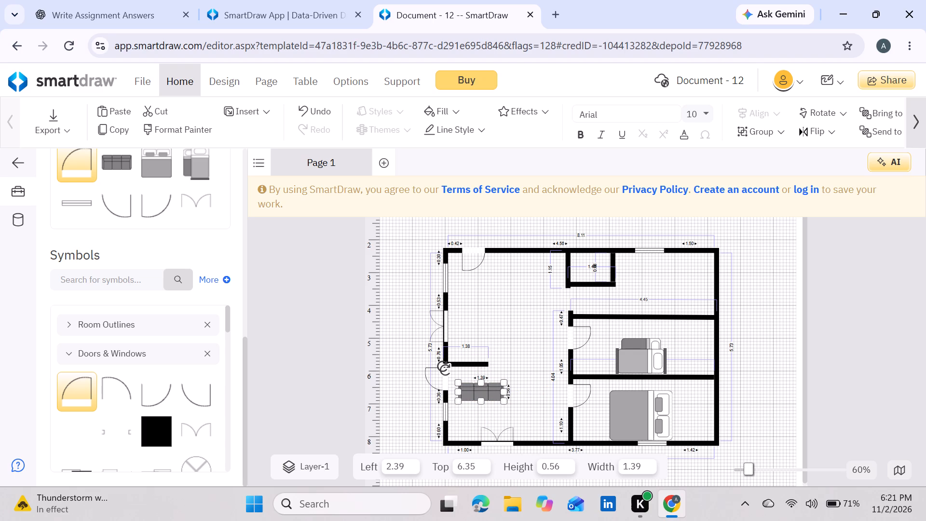
Rotate the sofa to 90° and position it against the left outer wall beside the window, at about Left 1.71, Top 7.01.
left_click_drag(445, 369, 466, 413)
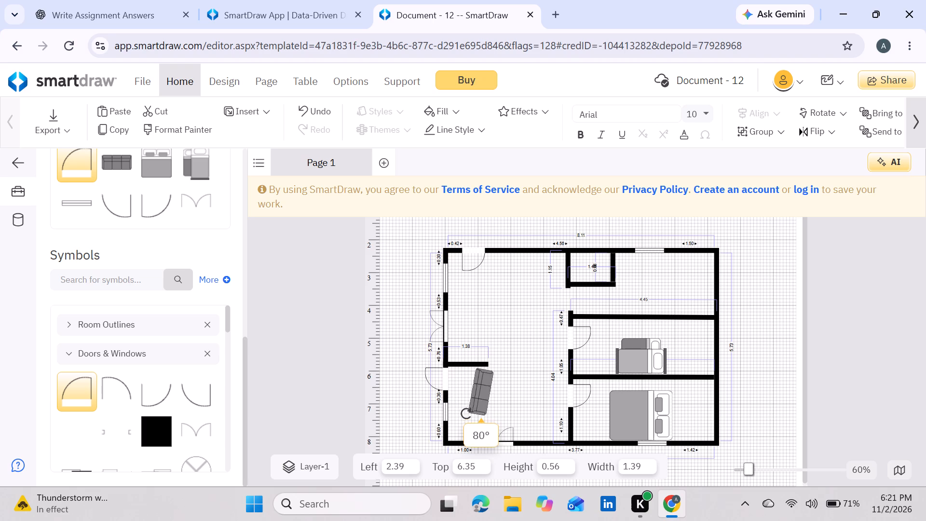
left_click_drag(466, 413, 463, 414)
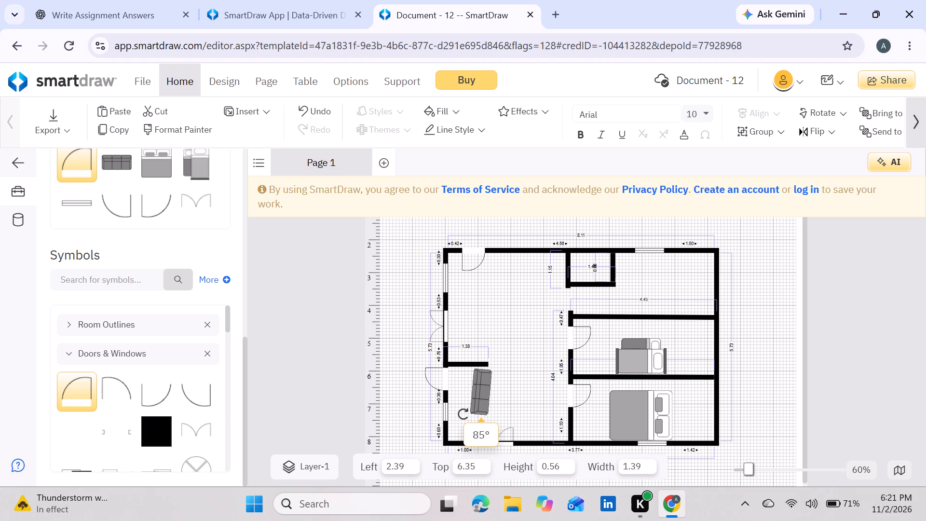
left_click_drag(463, 414, 463, 414)
left_click_drag(463, 414, 463, 416)
left_click_drag(463, 416, 463, 416)
left_click_drag(463, 416, 464, 417)
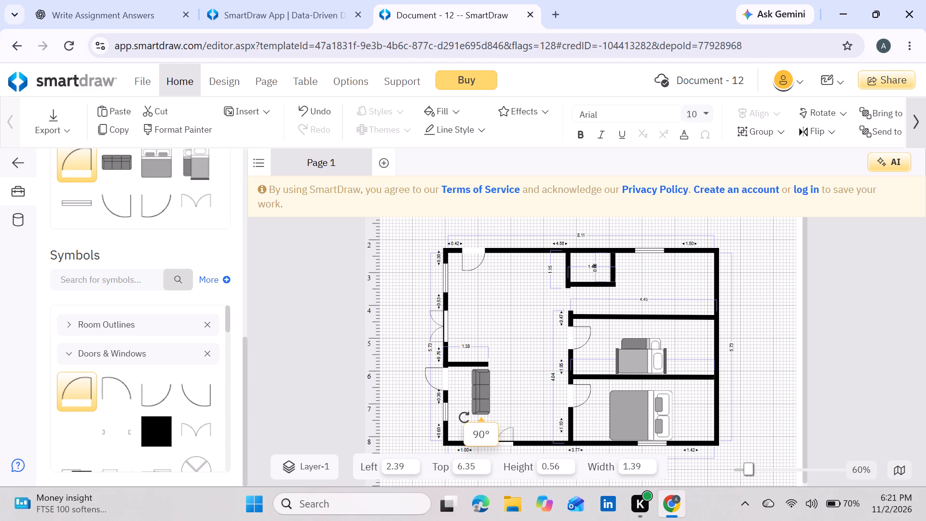
left_click_drag(464, 417, 464, 418)
left_click_drag(482, 384, 462, 410)
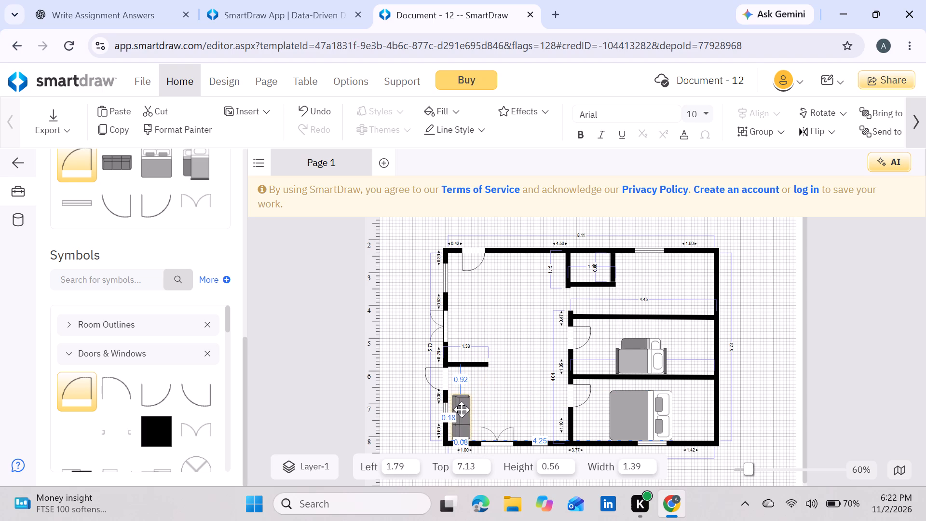
left_click_drag(462, 410, 459, 404)
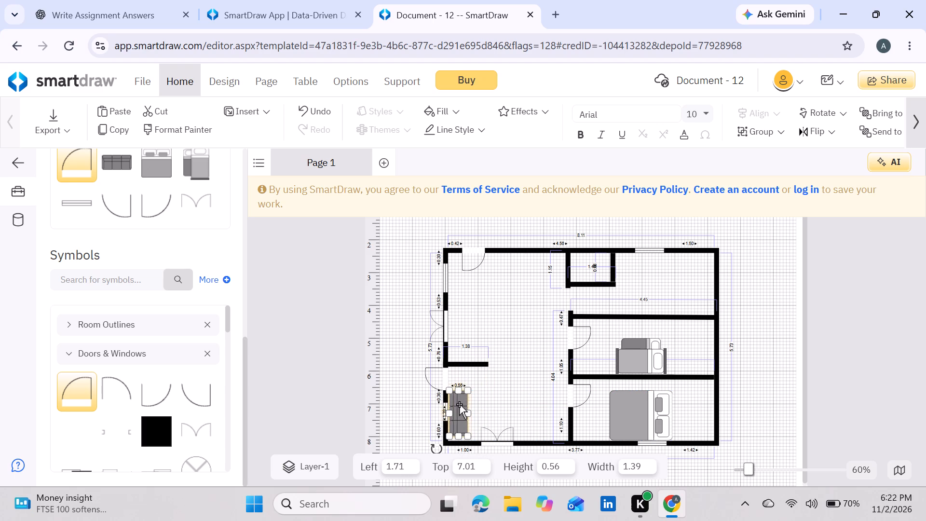
left_click(505, 347)
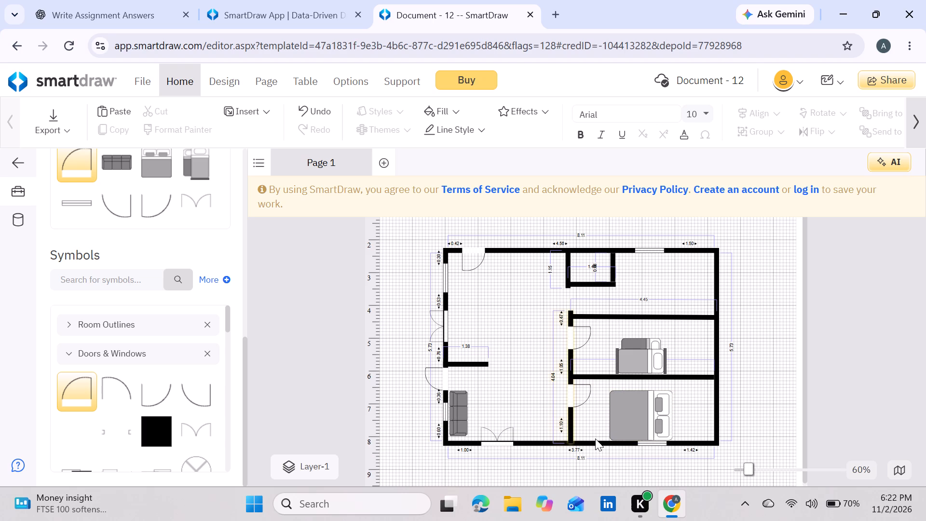
Shrink the door of the lower bedroom to about 0.47 by 0.47 and move it up the wall to about Top 6.27.
left_click(578, 393)
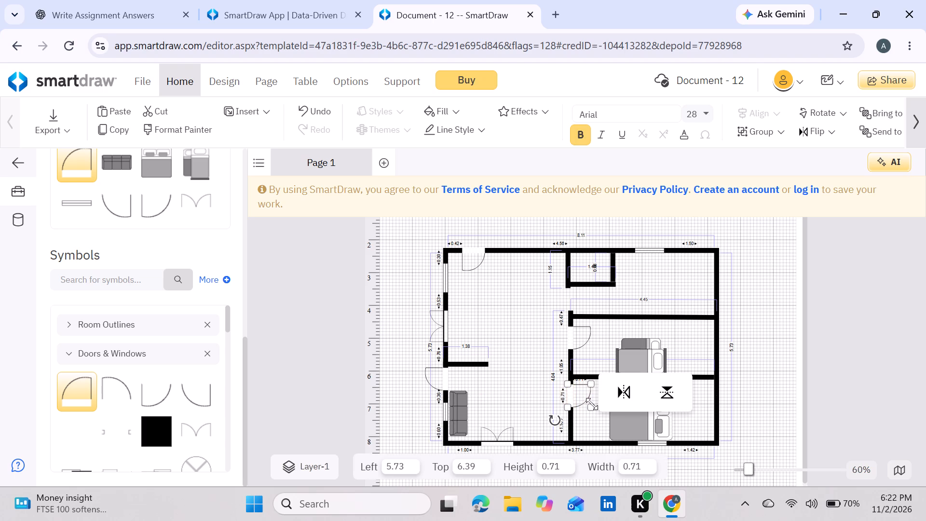
left_click_drag(594, 409, 591, 402)
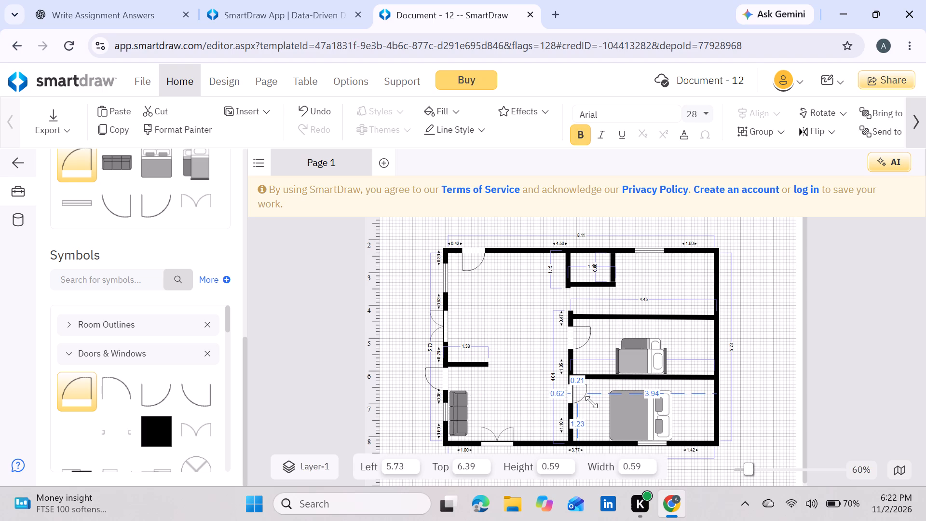
left_click_drag(591, 402, 591, 399)
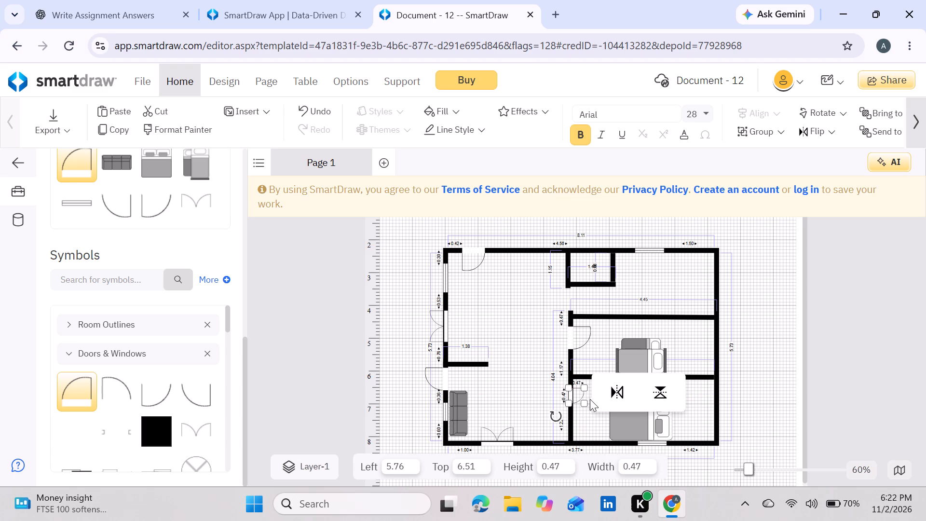
left_click_drag(577, 391, 578, 386)
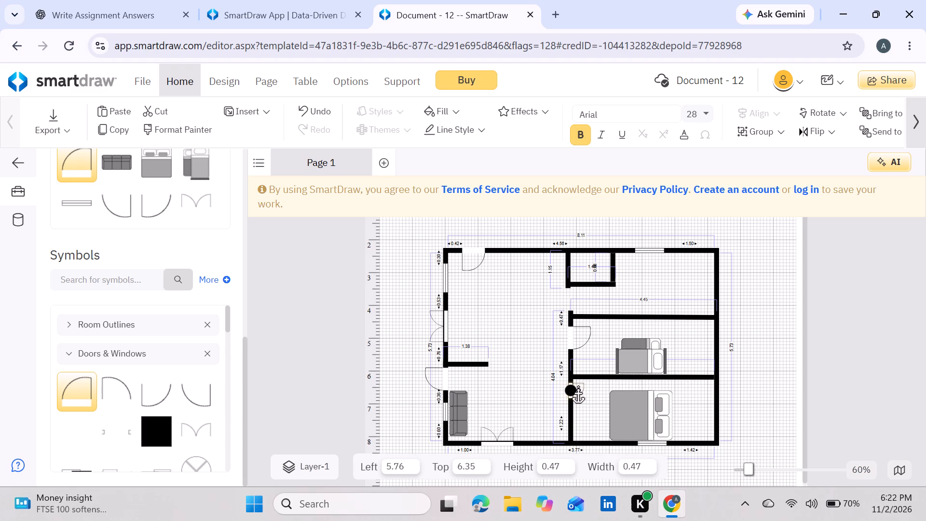
left_click_drag(578, 386, 579, 384)
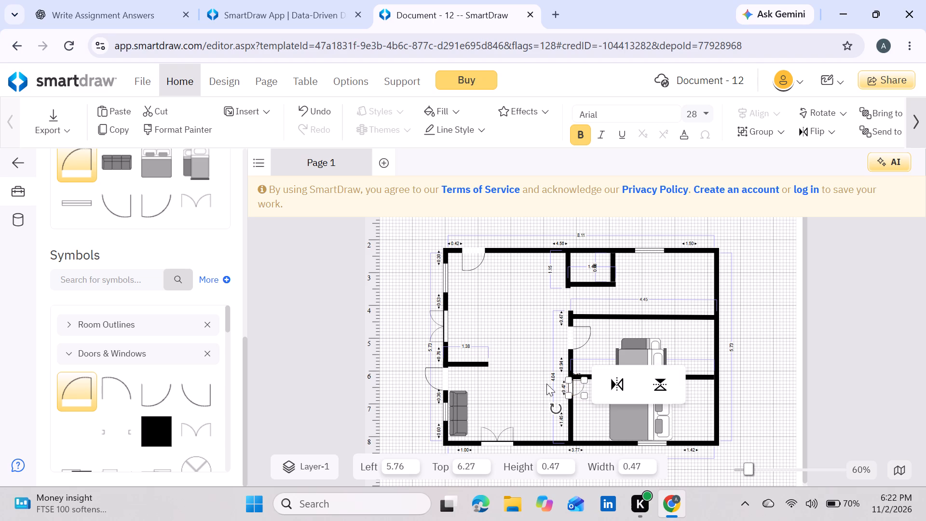
left_click(540, 382)
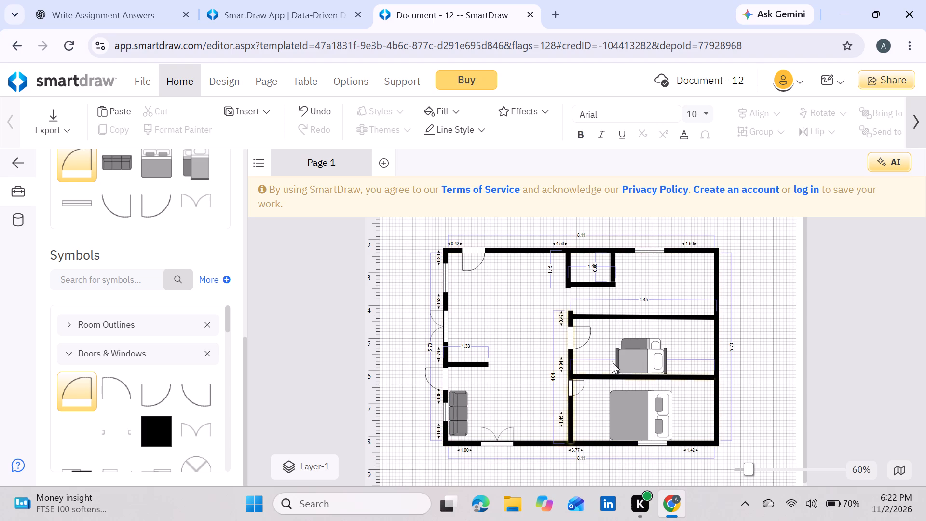
Resize the door of the middle right-hand bedroom to about 0.47 by 0.47 and move it up near the room's upper wall, at about Top 4.52.
left_click(588, 325)
left_click(586, 333)
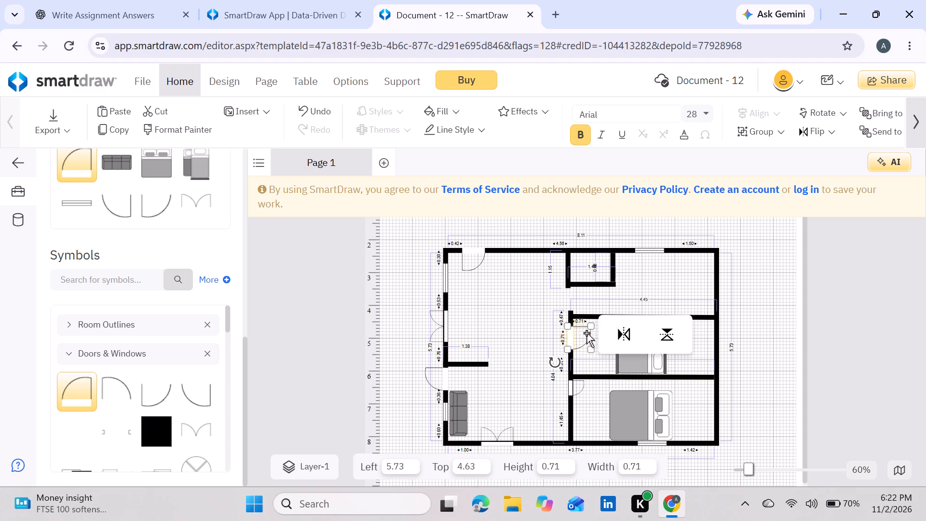
left_click_drag(592, 349, 587, 343)
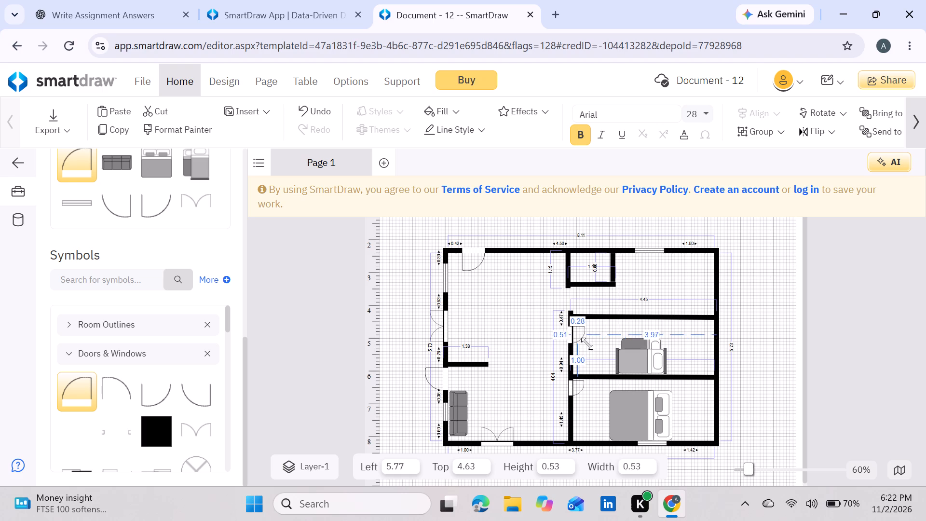
left_click_drag(587, 343, 586, 340)
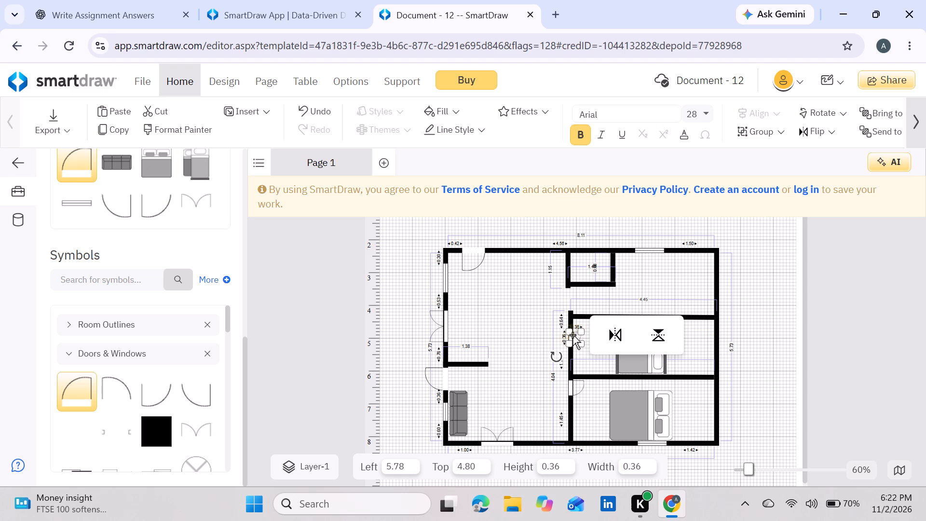
left_click_drag(576, 335, 577, 327)
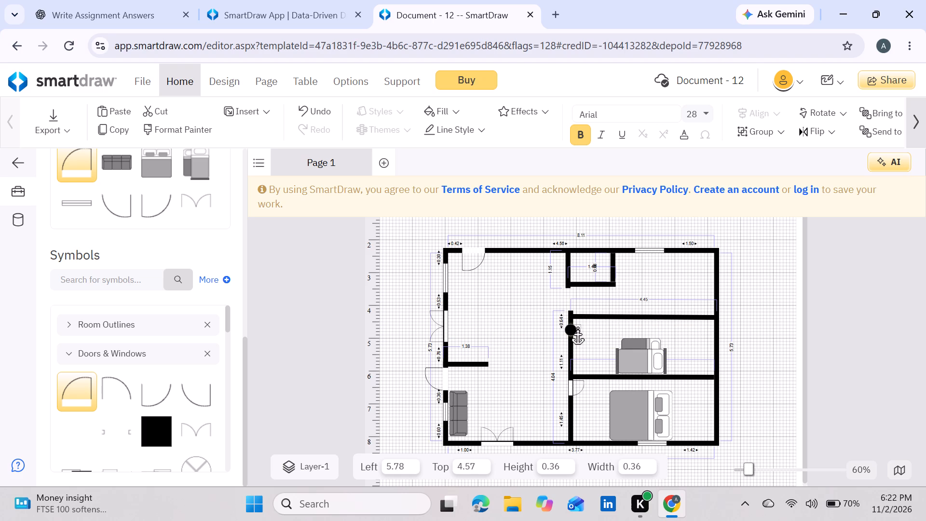
left_click_drag(577, 327, 578, 326)
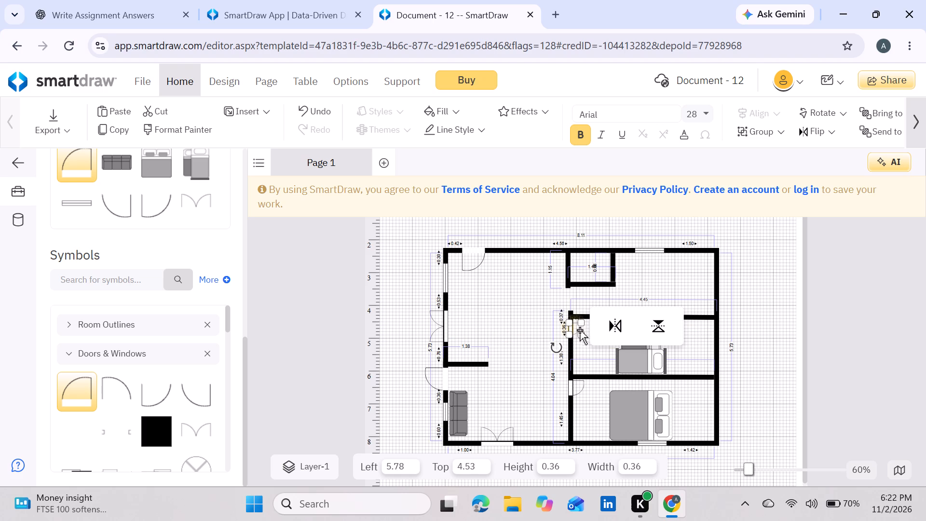
left_click(580, 334)
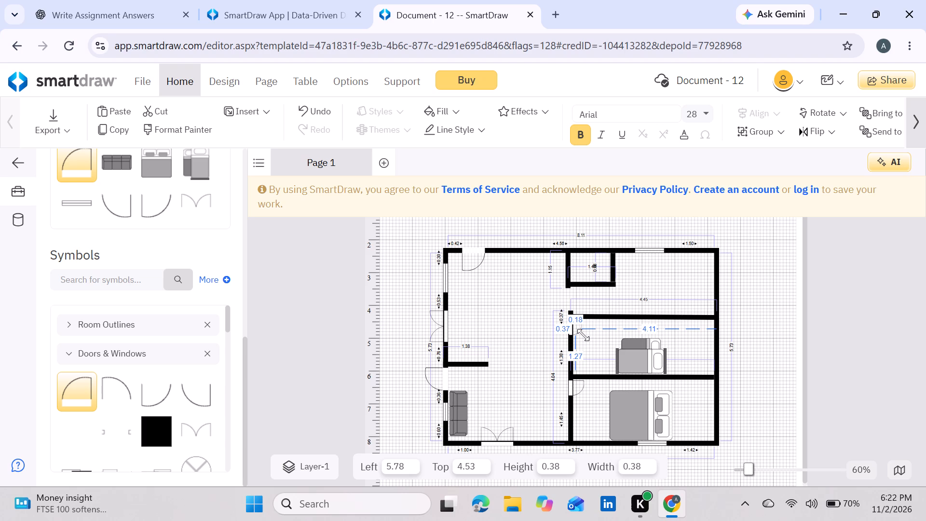
left_click(512, 333)
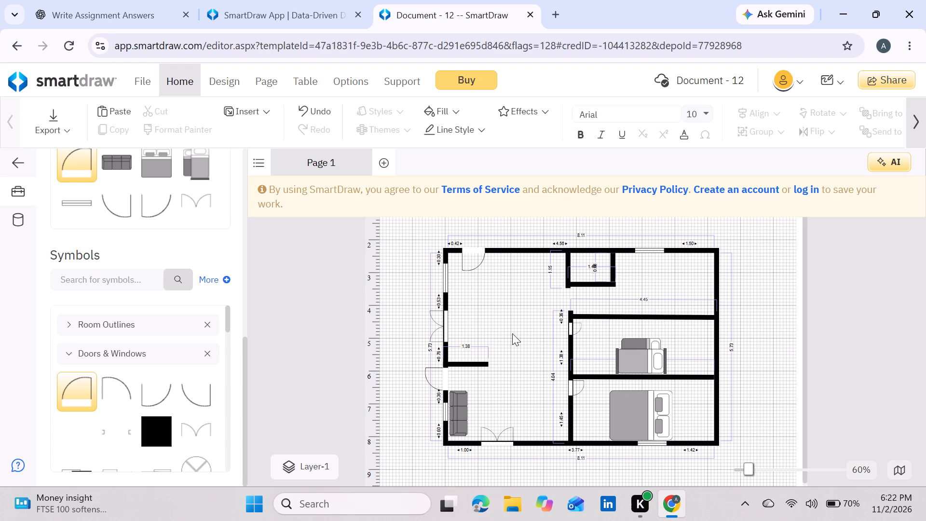
left_click(578, 325)
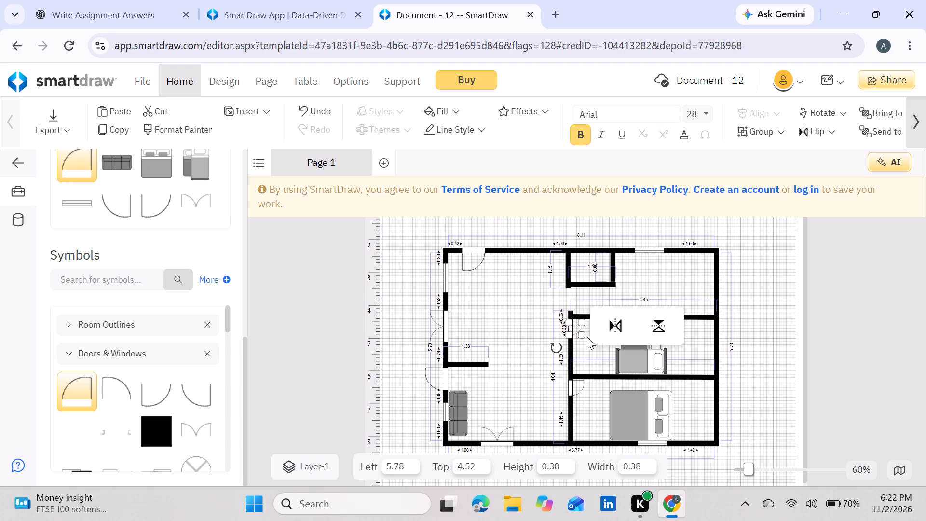
left_click(583, 335)
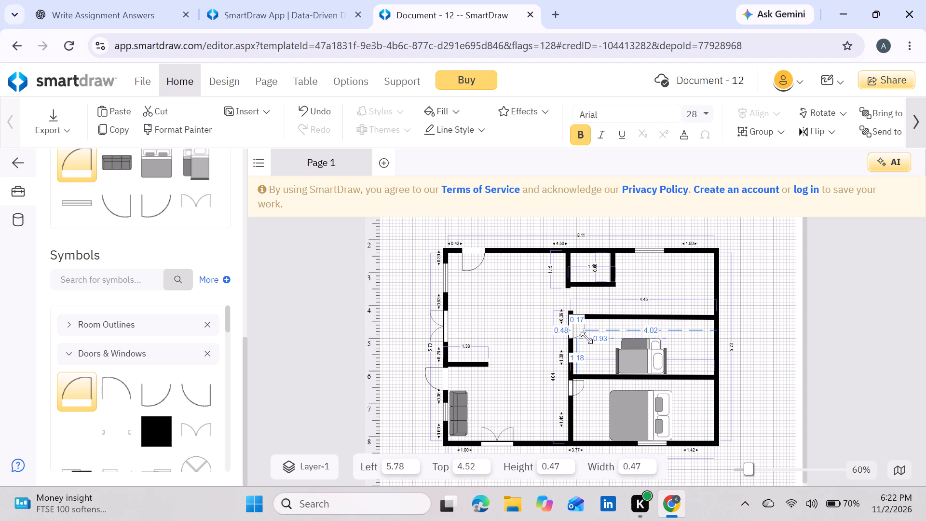
left_click(518, 332)
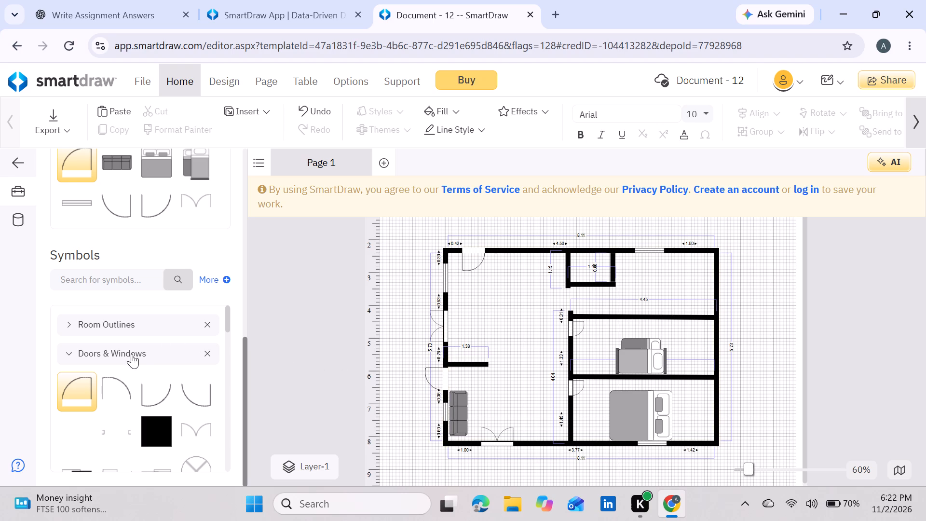
Remove the Doors & Windows group from the symbol library.
left_click(202, 350)
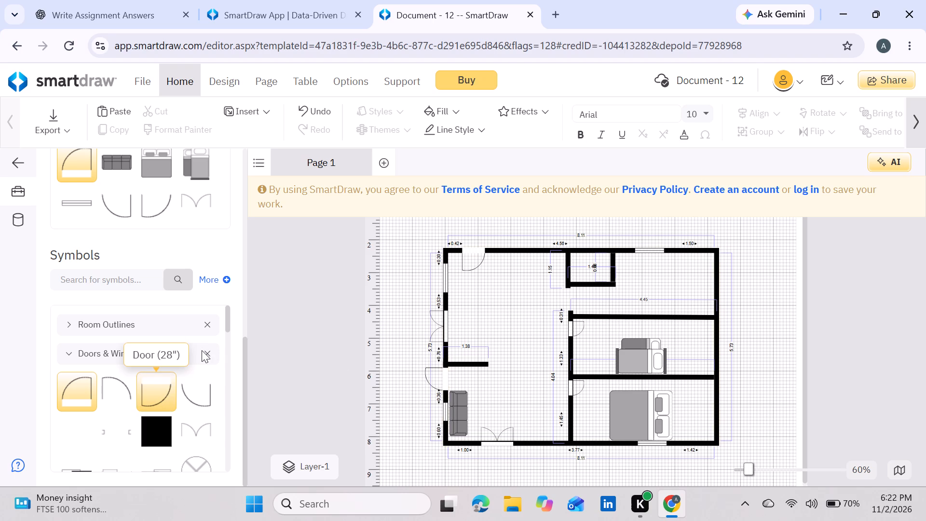
left_click(206, 354)
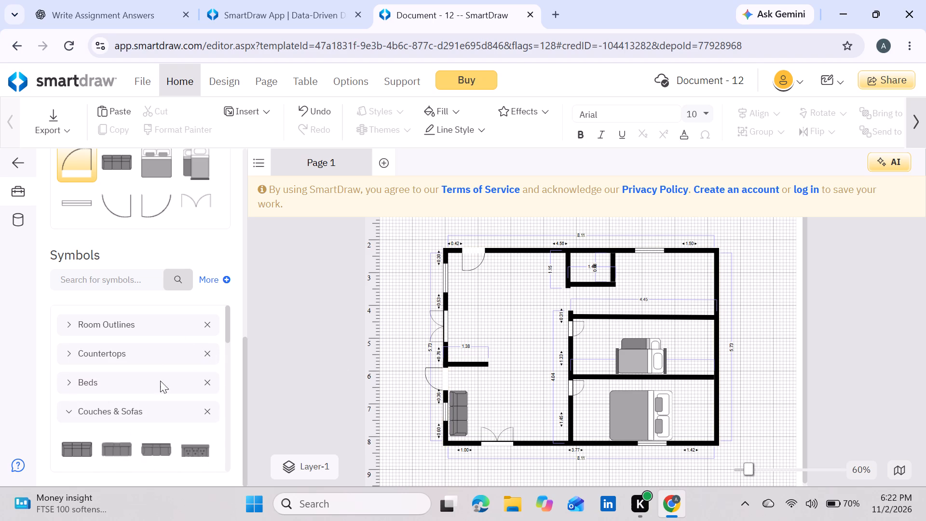
Add an Arm Chair beside the bed in the middle right-hand bedroom, shrunk to about Height 0.70, Width 0.72.
scroll(148, 389, "down", 2)
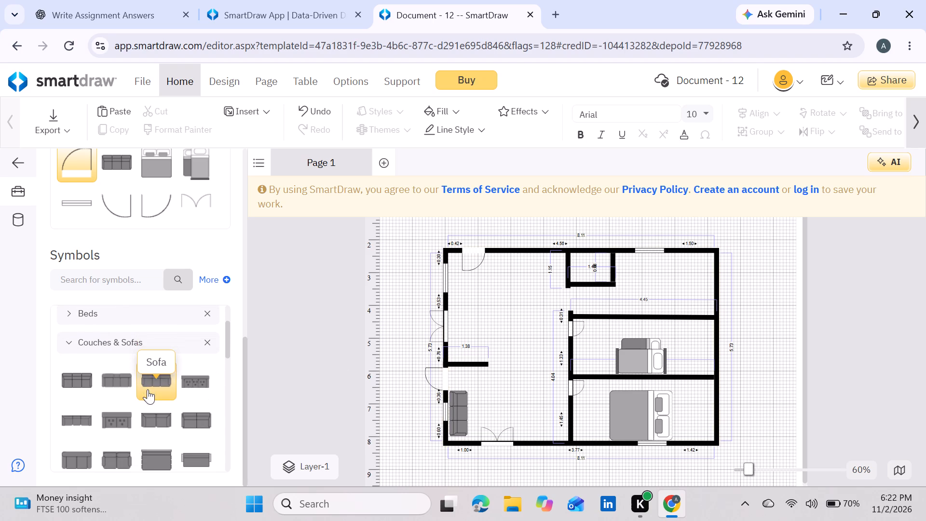
scroll(109, 397, "down", 2)
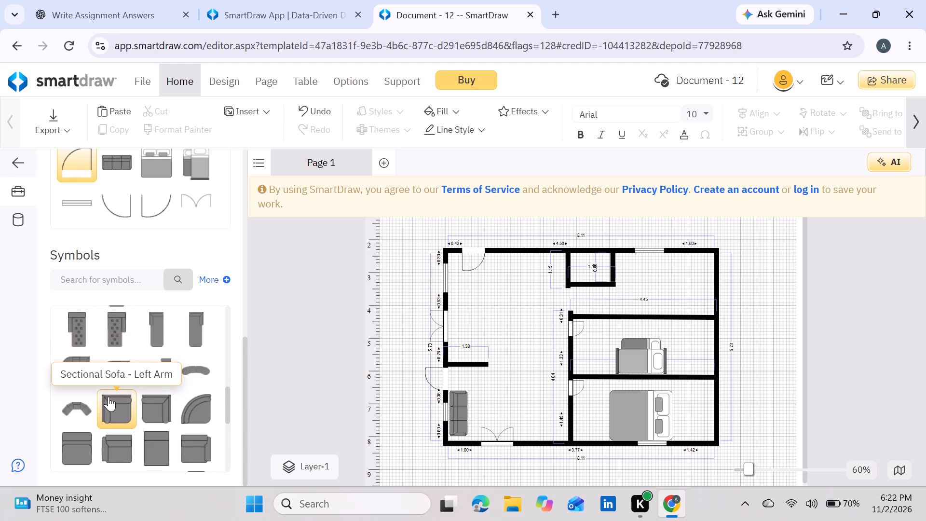
scroll(109, 397, "up", 1)
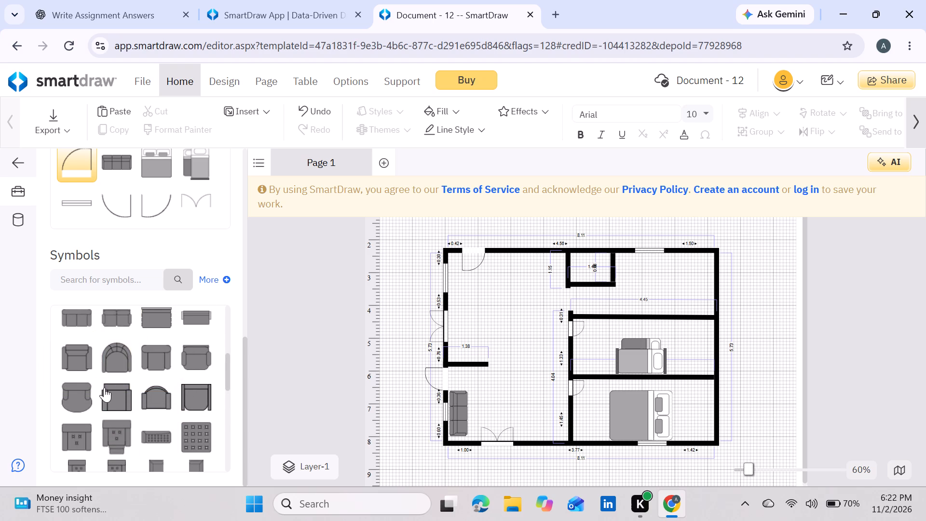
left_click_drag(71, 385, 499, 423)
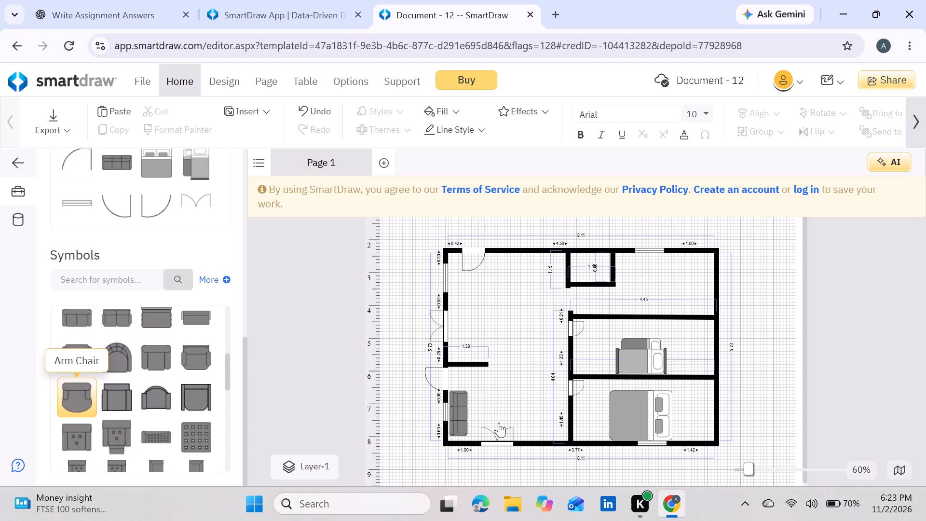
left_click_drag(499, 423, 598, 356)
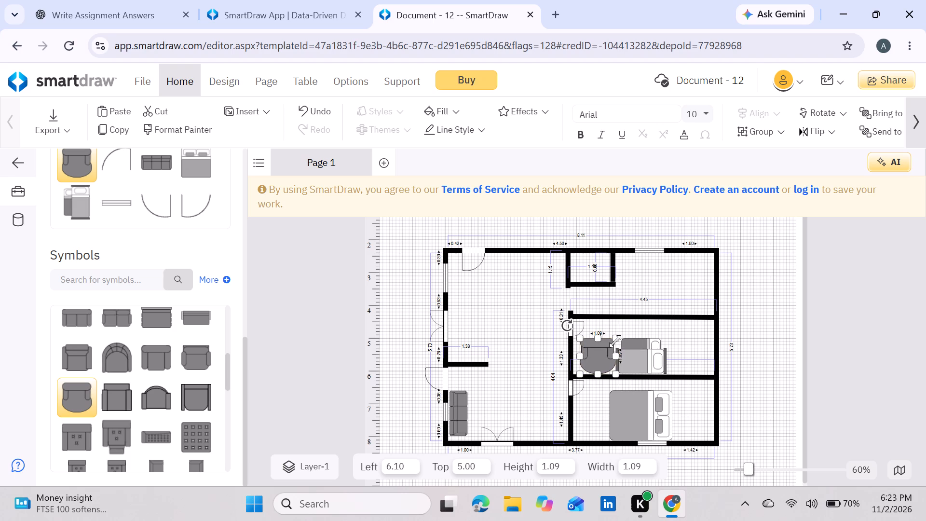
left_click_drag(615, 341, 604, 350)
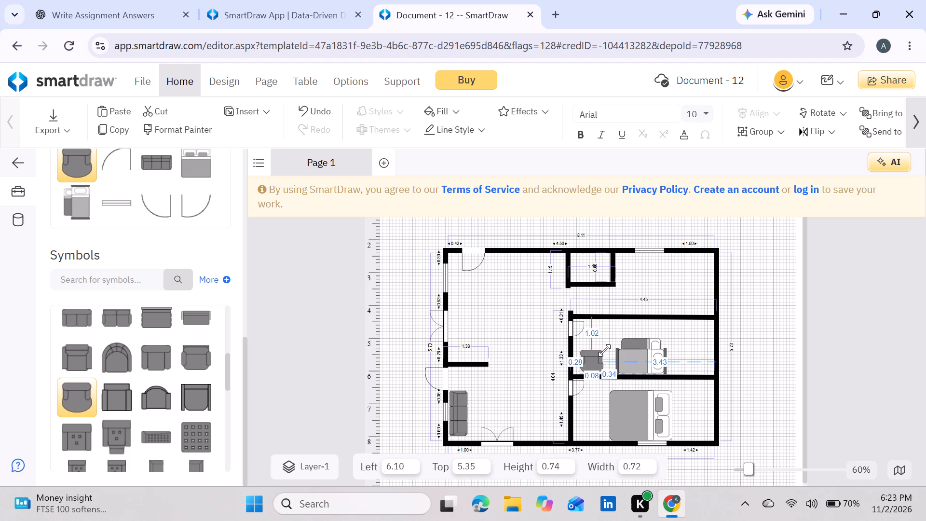
left_click_drag(604, 350, 604, 351)
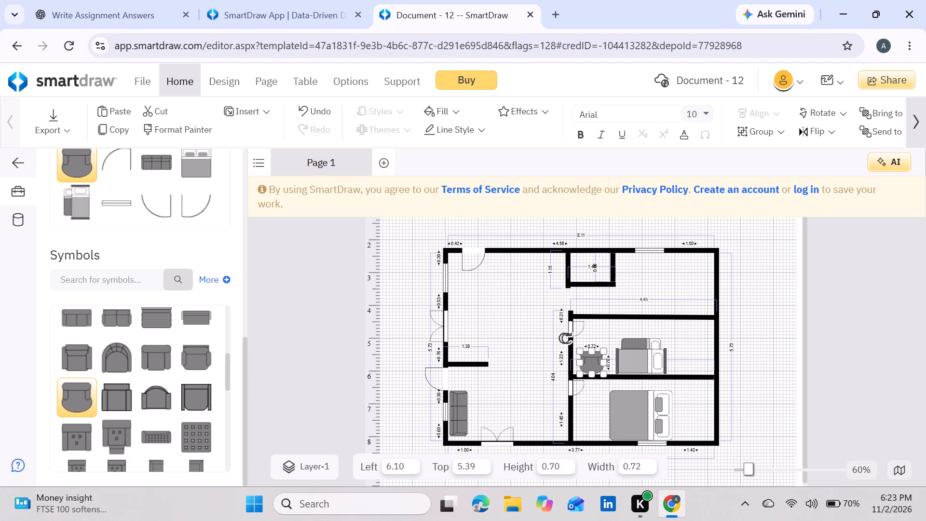
Rotate the arm chair to about 185°, shrink it to Height 0.51, Width 0.58, and place it against the lower bedroom's bottom wall at about Left 6.28, Top 7.68.
left_click_drag(565, 339, 609, 377)
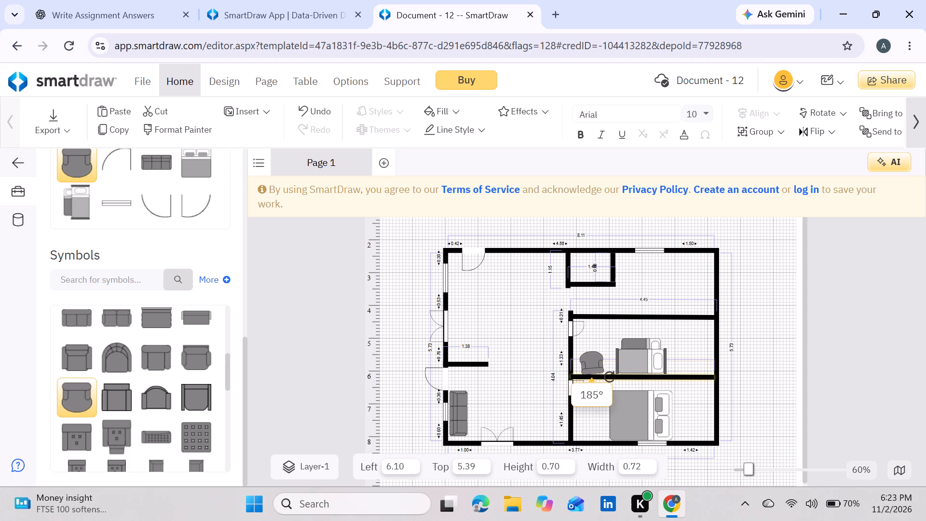
left_click_drag(609, 377, 609, 377)
left_click_drag(593, 360, 589, 410)
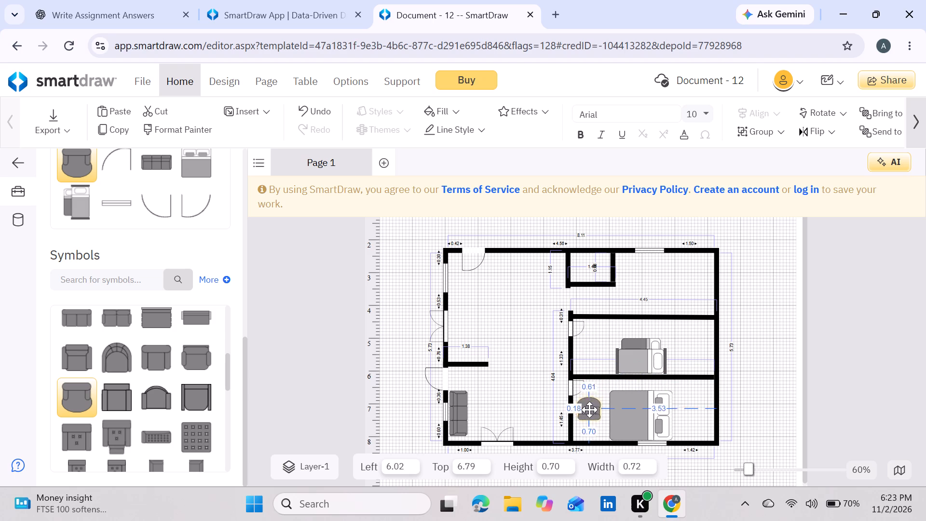
left_click_drag(589, 410, 592, 429)
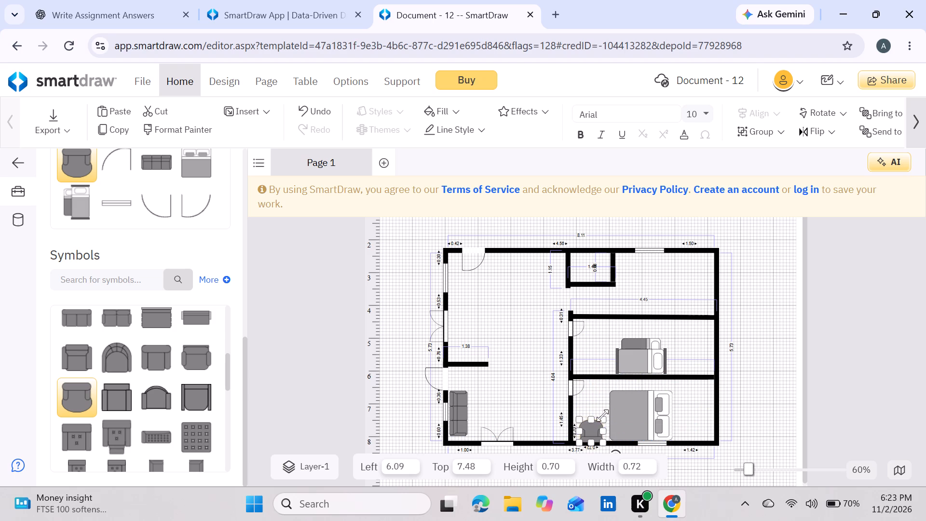
left_click_drag(603, 421, 599, 425)
left_click_drag(591, 434, 593, 434)
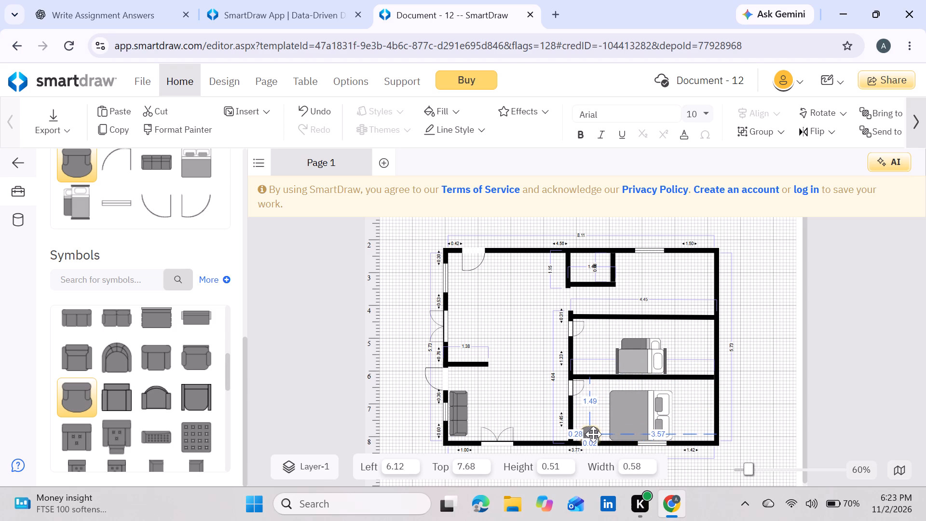
left_click_drag(593, 434, 597, 434)
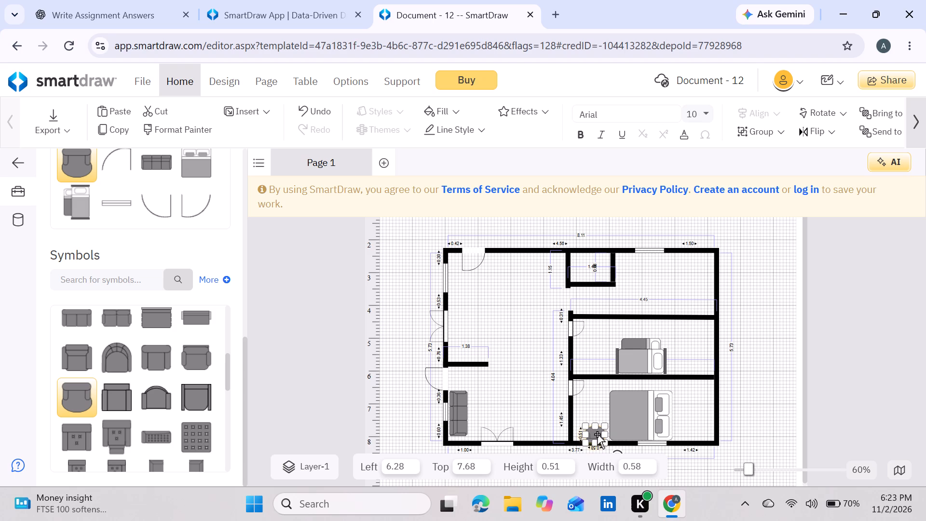
Duplicate the arm chair, rotate the copy to about 95° and place it against the lower bedroom's left wall at about Left 5.80, Top 7.03.
key("ctrl+d")
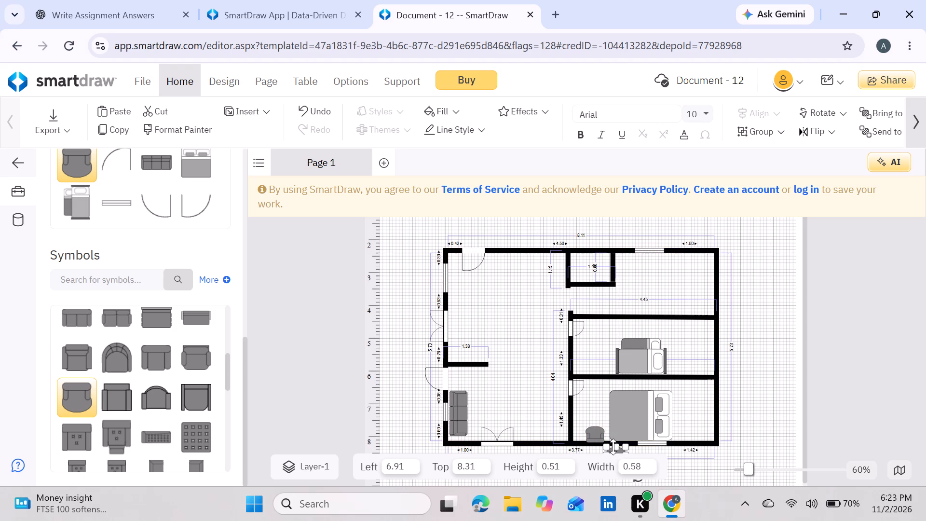
left_click_drag(613, 451, 594, 405)
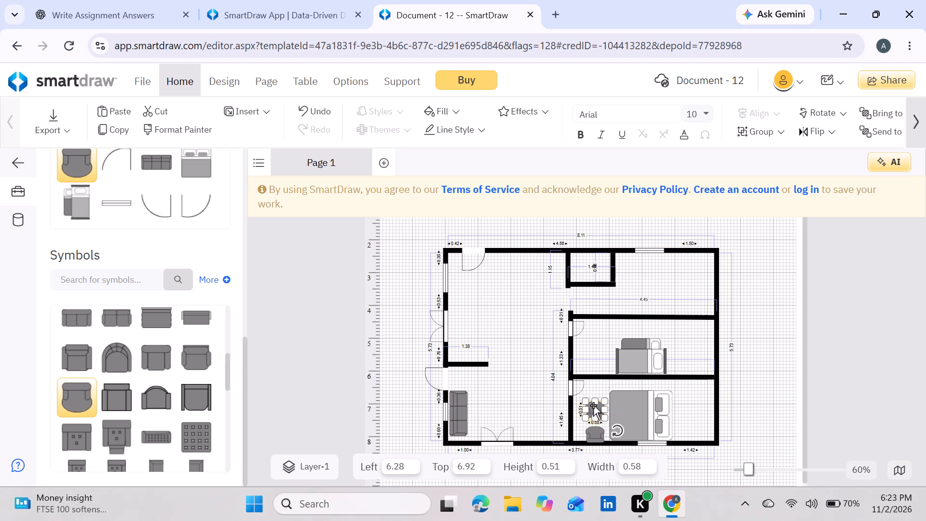
left_click_drag(615, 431, 584, 432)
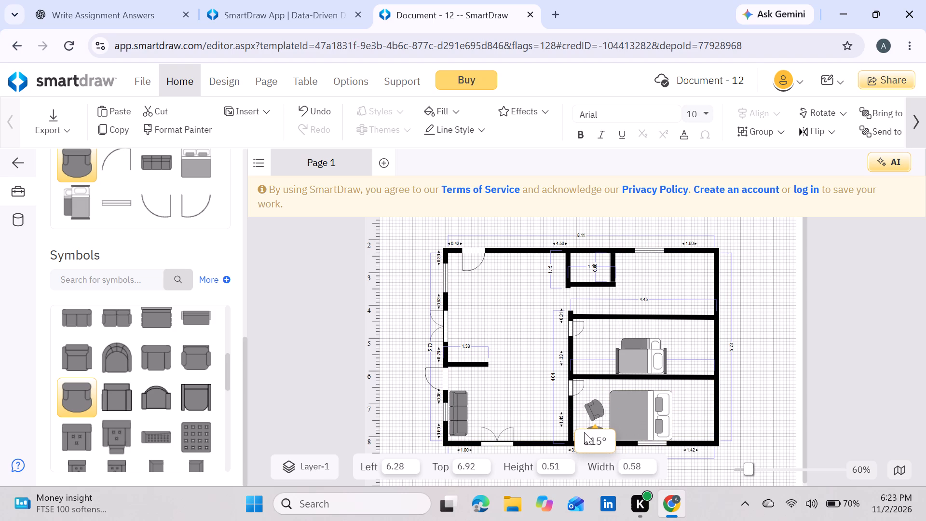
left_click_drag(584, 432, 575, 430)
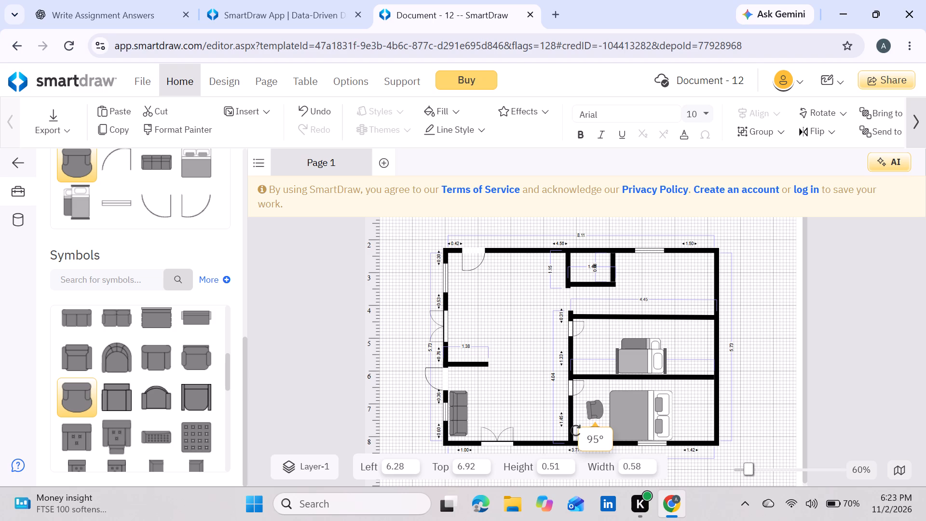
left_click_drag(575, 430, 573, 429)
left_click_drag(597, 412, 582, 415)
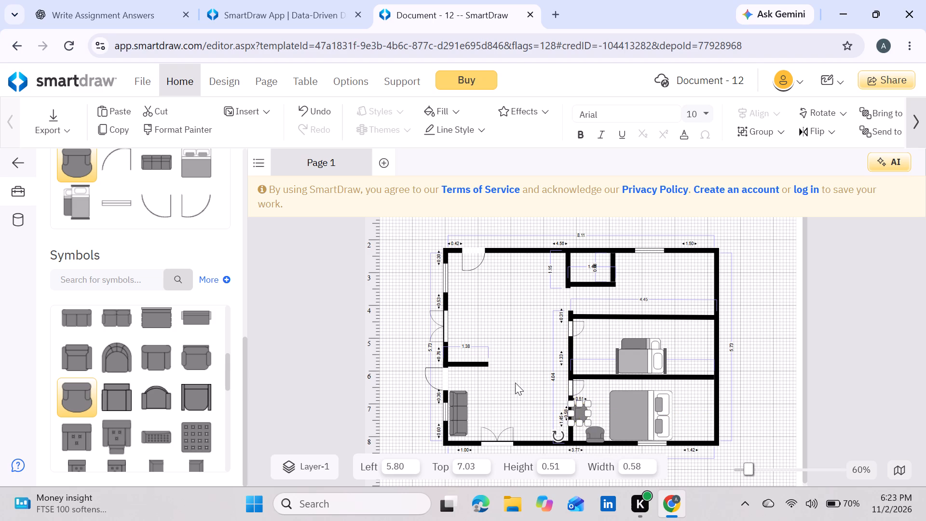
Remove the Couches & Sofas group from the symbol library.
left_click(515, 383)
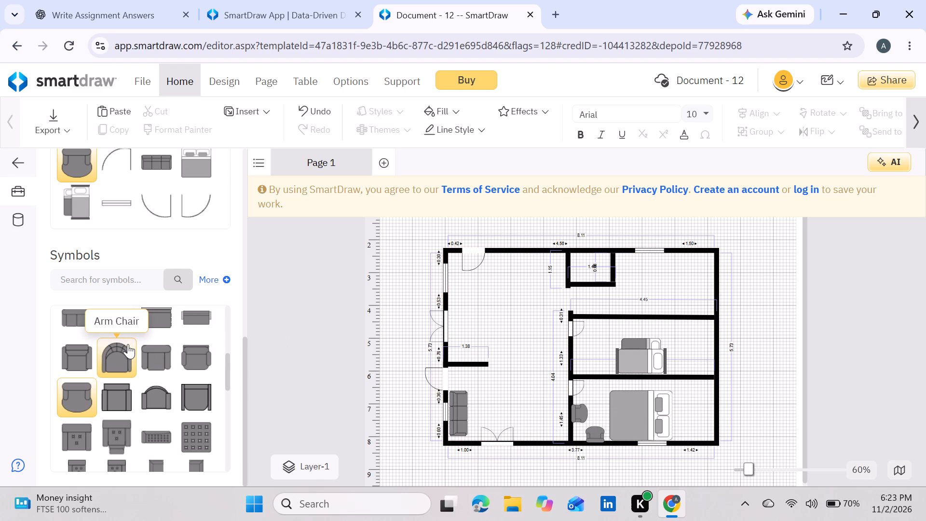
scroll(195, 390, "up", 2)
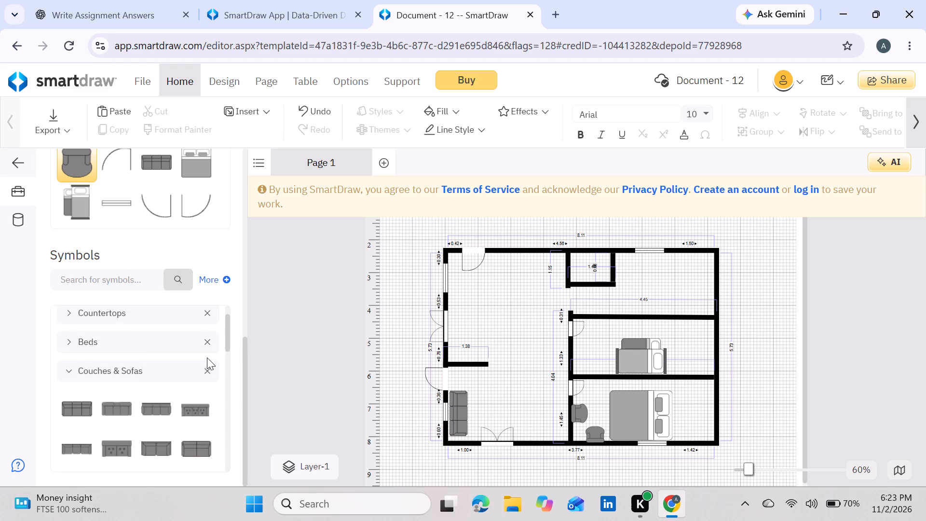
left_click(204, 370)
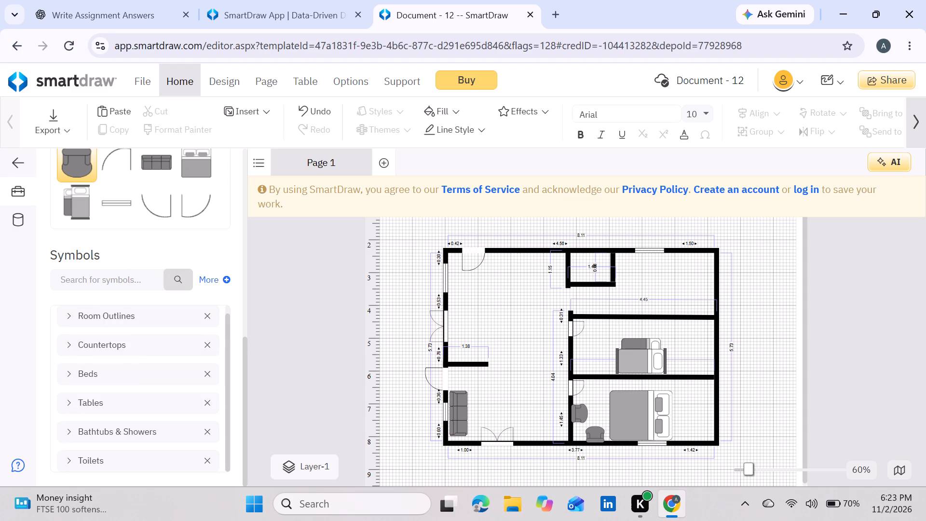
Look through the Bathtubs & Showers symbols and the remaining symbol library groups for further furnishings.
left_click(71, 424)
left_click(66, 435)
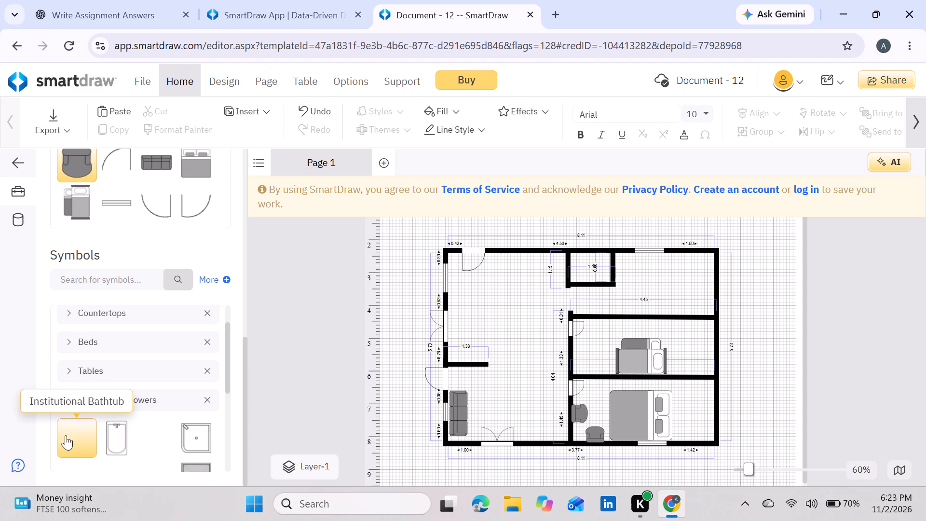
scroll(66, 435, "down", 5)
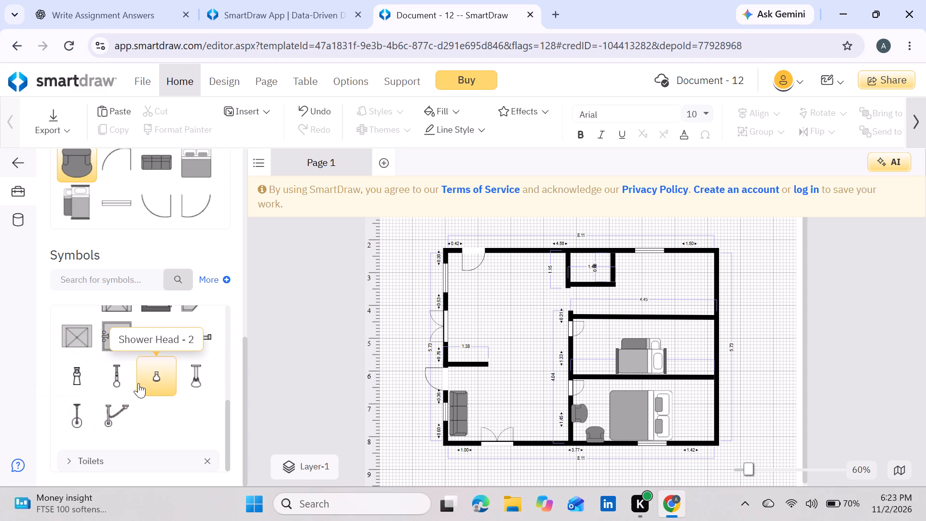
scroll(139, 384, "up", 2)
left_click(72, 445)
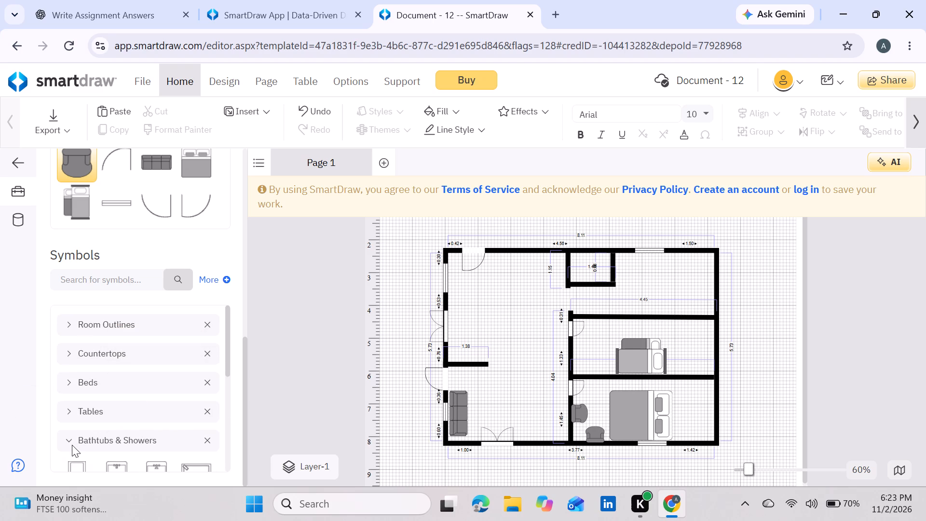
left_click(67, 444)
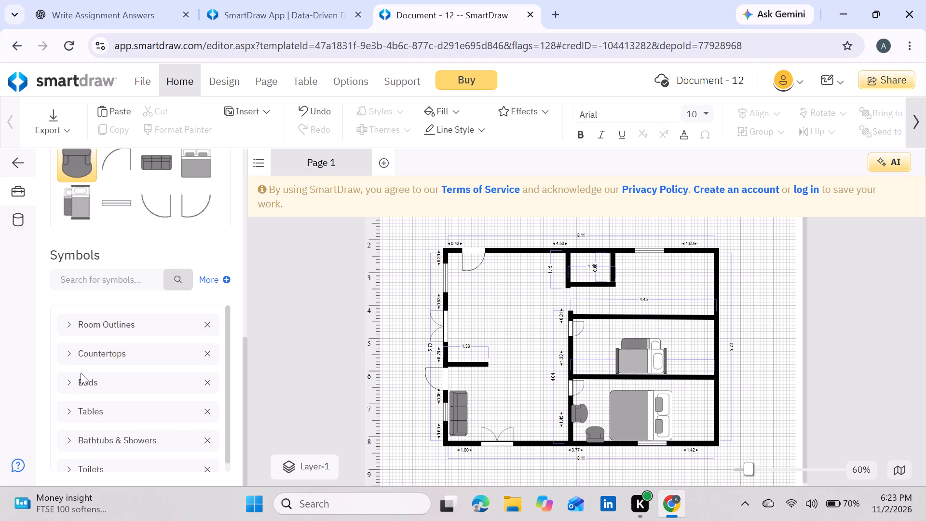
scroll(77, 362, "up", 1)
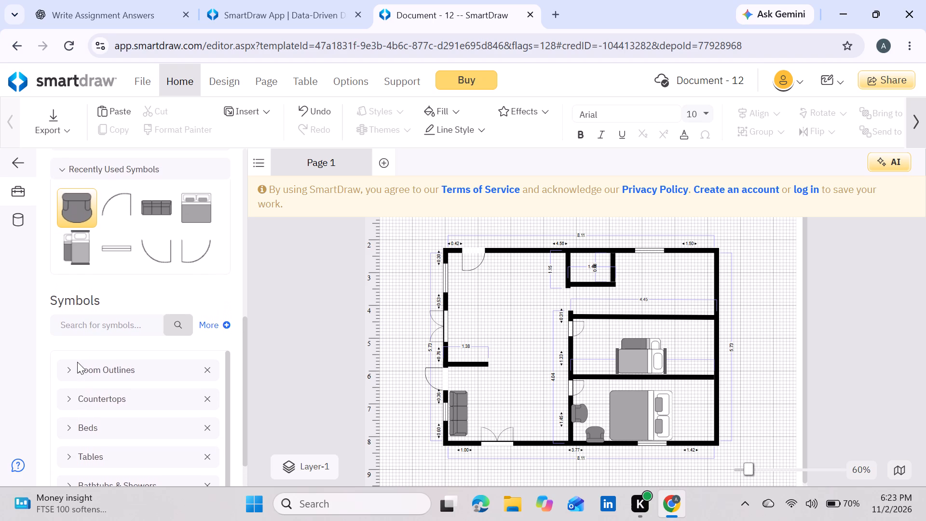
scroll(77, 362, "down", 4)
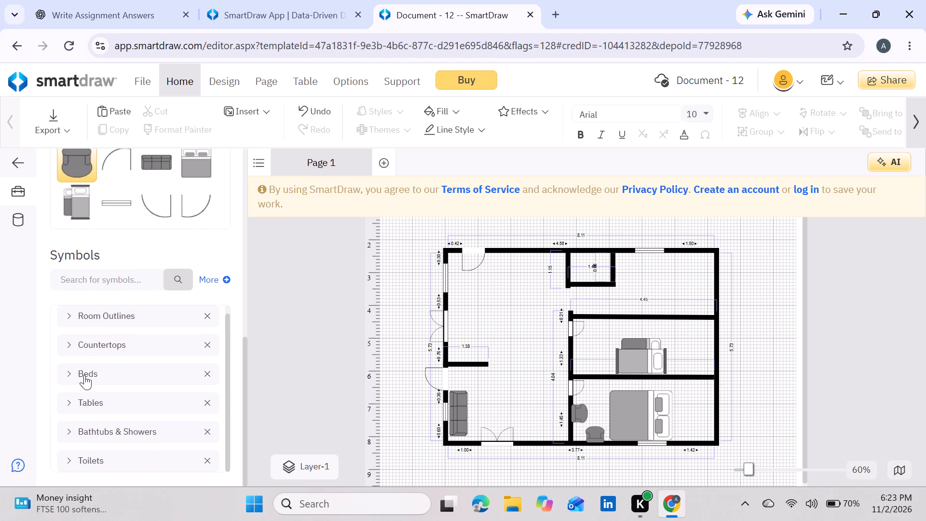
scroll(120, 282, "down", 2)
scroll(125, 369, "up", 3)
scroll(125, 369, "down", 5)
Search the symbol library for sofas and add a Reed Chair beside the couch at about Left 3.28, Top 6.45.
left_click(120, 281)
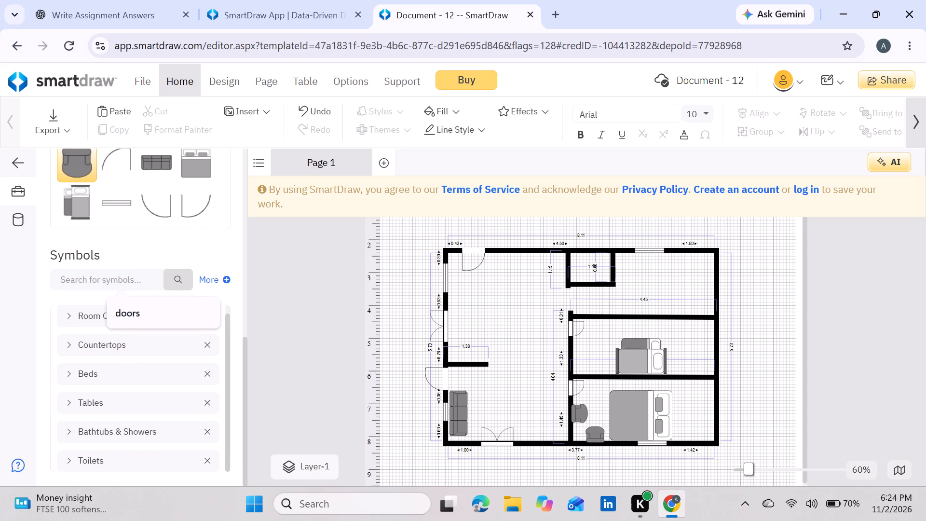
type("sofas")
key("Return")
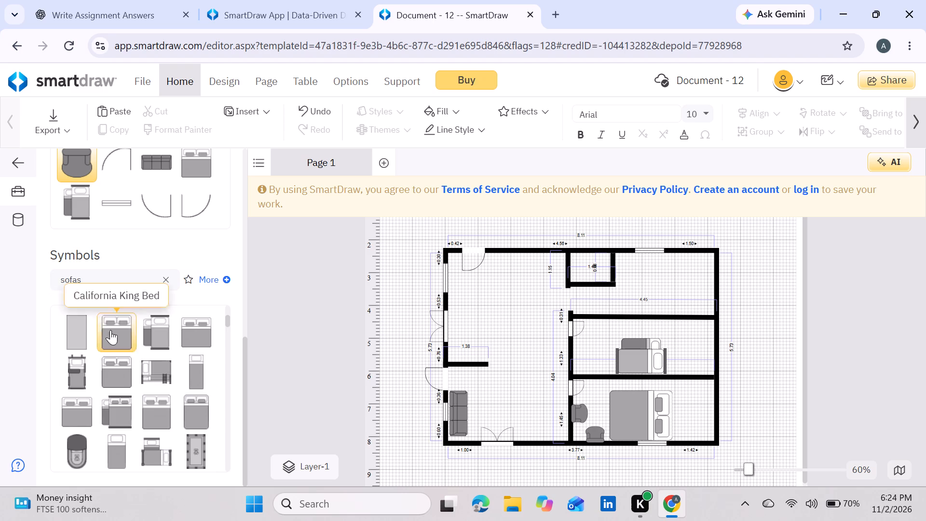
scroll(116, 378, "down", 5)
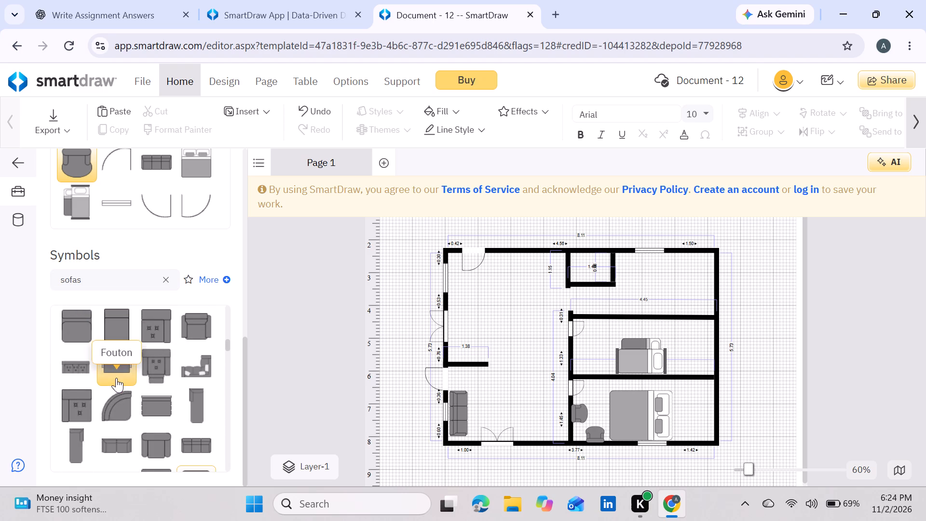
scroll(116, 378, "down", 4)
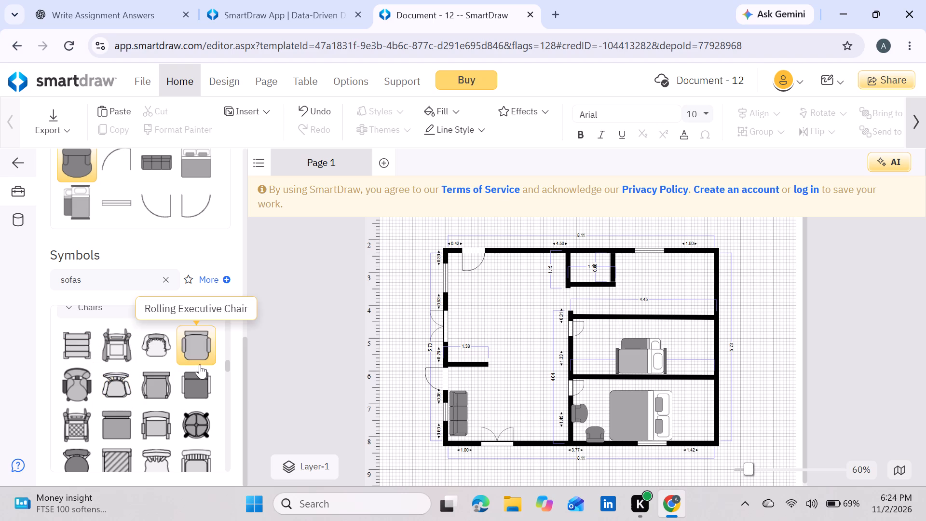
scroll(146, 398, "down", 3)
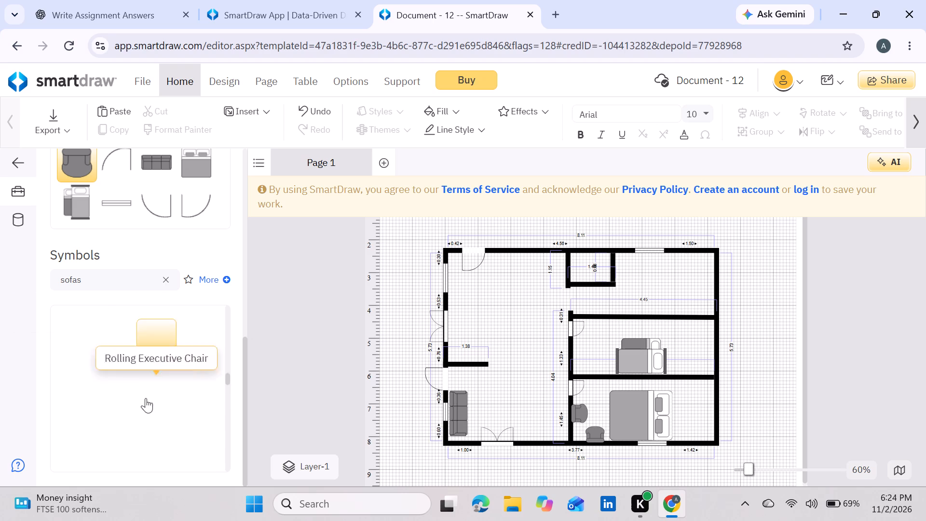
scroll(146, 398, "up", 1)
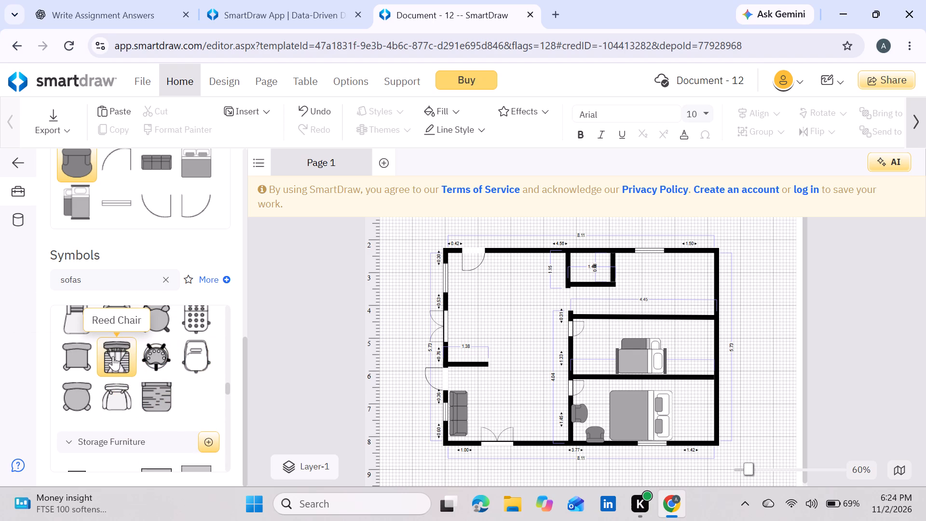
left_click_drag(112, 354, 206, 347)
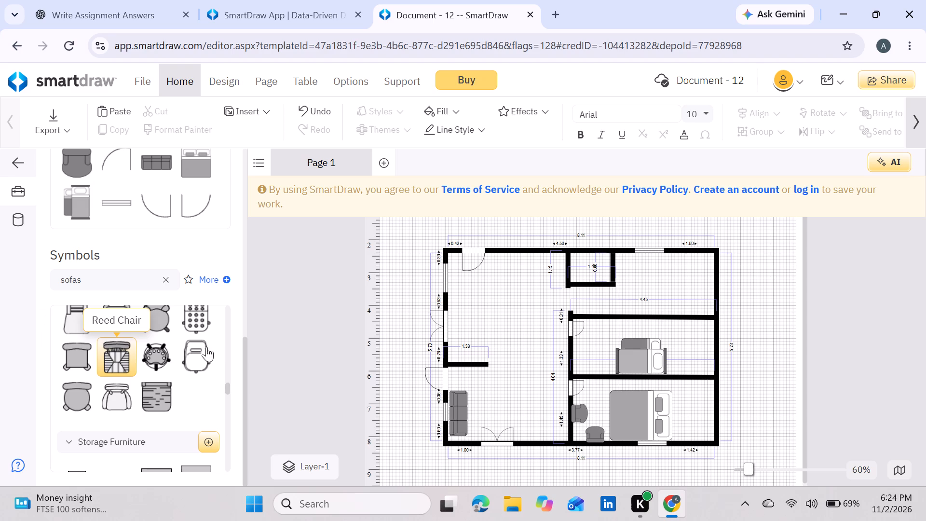
left_click_drag(206, 347, 486, 390)
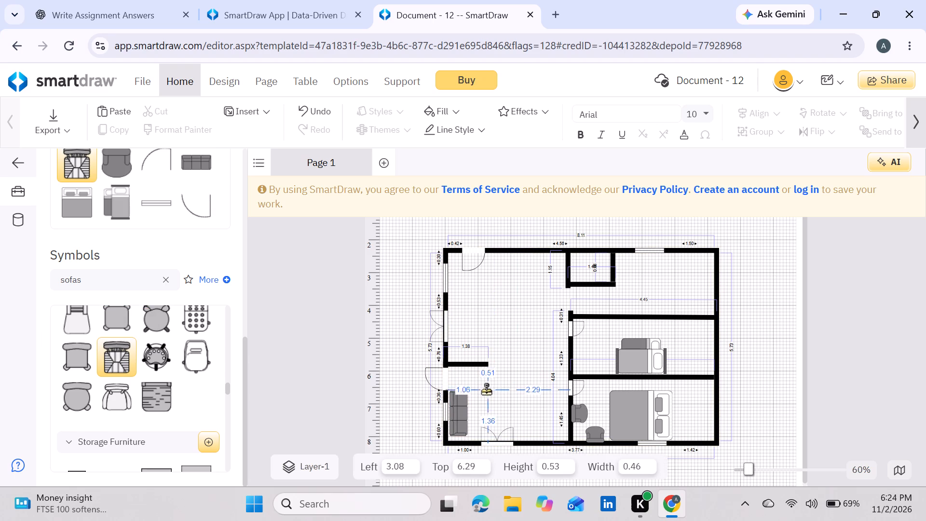
left_click_drag(486, 390, 494, 393)
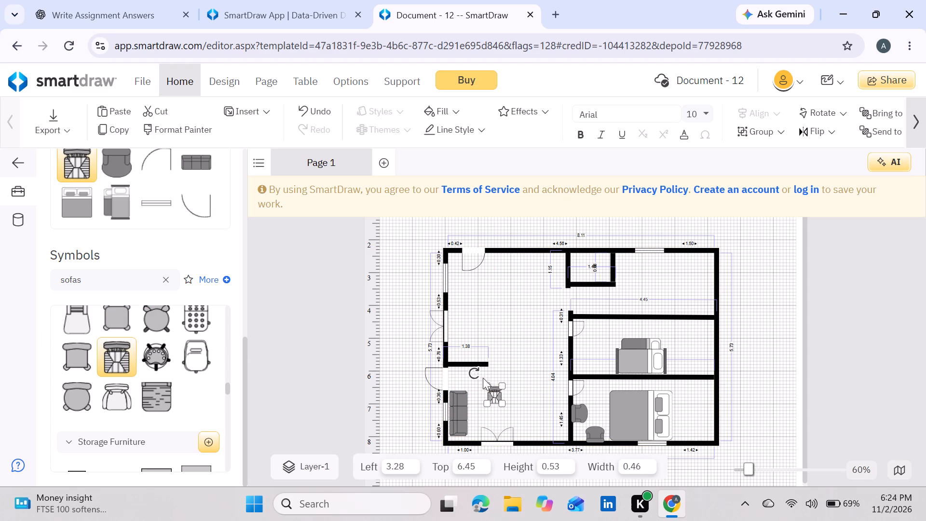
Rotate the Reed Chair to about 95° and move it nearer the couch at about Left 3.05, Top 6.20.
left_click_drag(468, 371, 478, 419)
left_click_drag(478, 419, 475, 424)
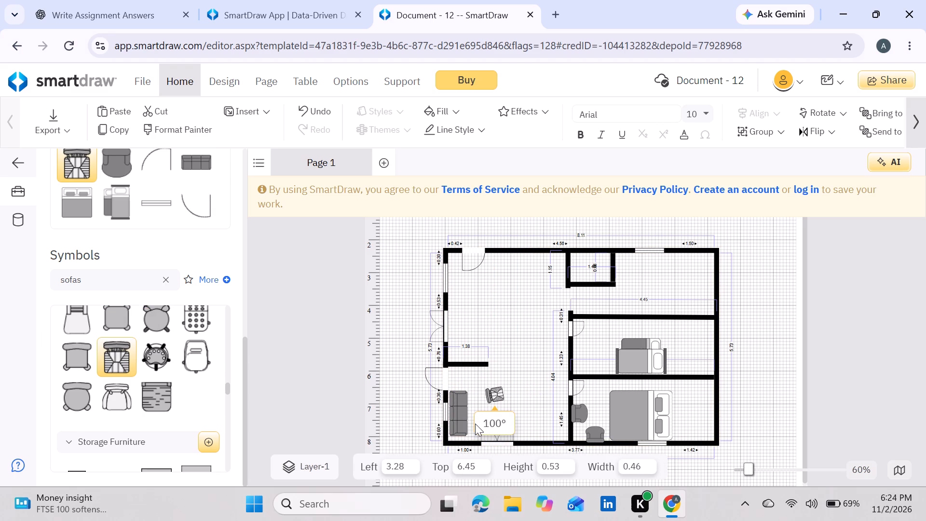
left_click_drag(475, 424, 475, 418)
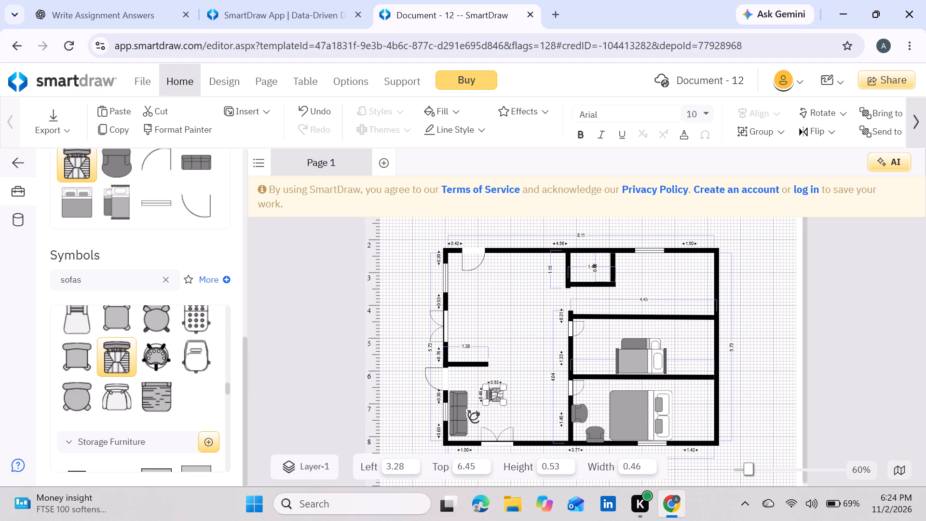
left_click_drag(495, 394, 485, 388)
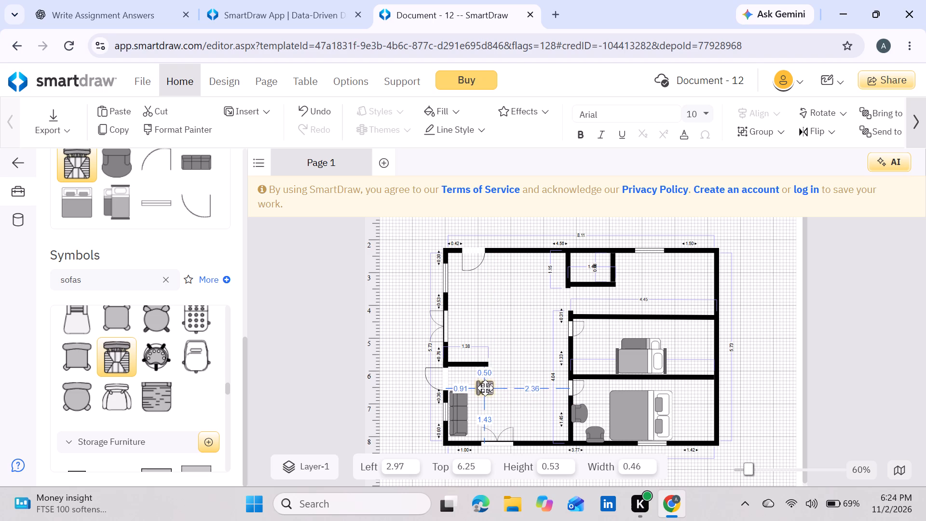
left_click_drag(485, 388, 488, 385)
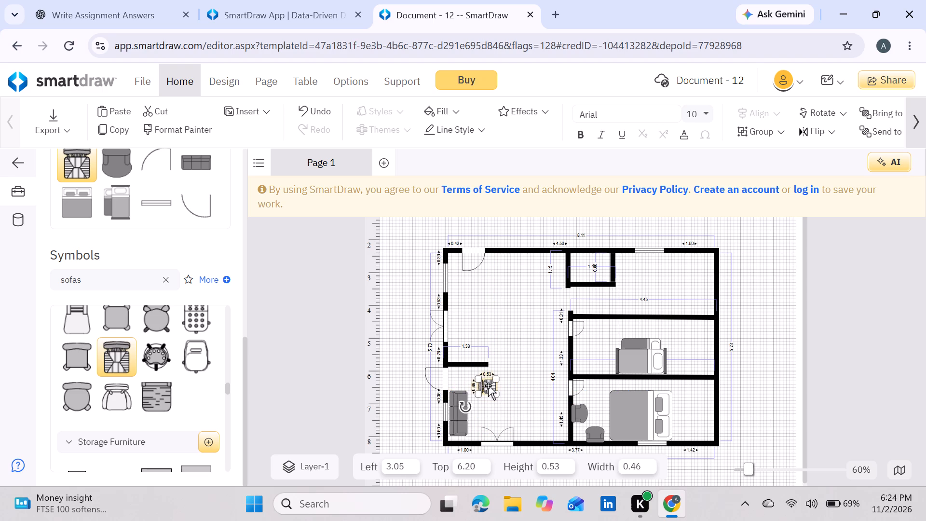
Turn the Reed Chair back upright and place it against the short interior wall above the couch at about Left 2.82, Top 5.82.
left_click_drag(465, 406, 466, 399)
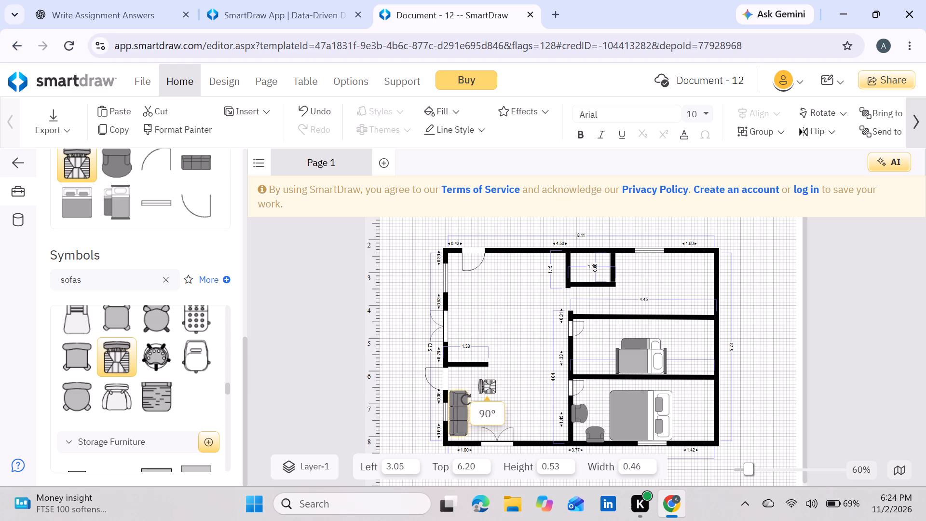
left_click_drag(466, 399, 479, 375)
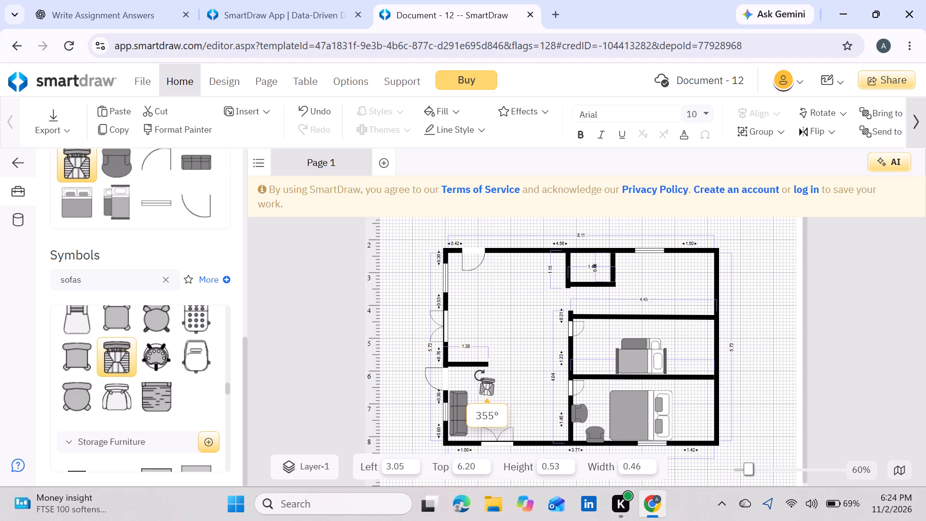
left_click_drag(479, 375, 478, 375)
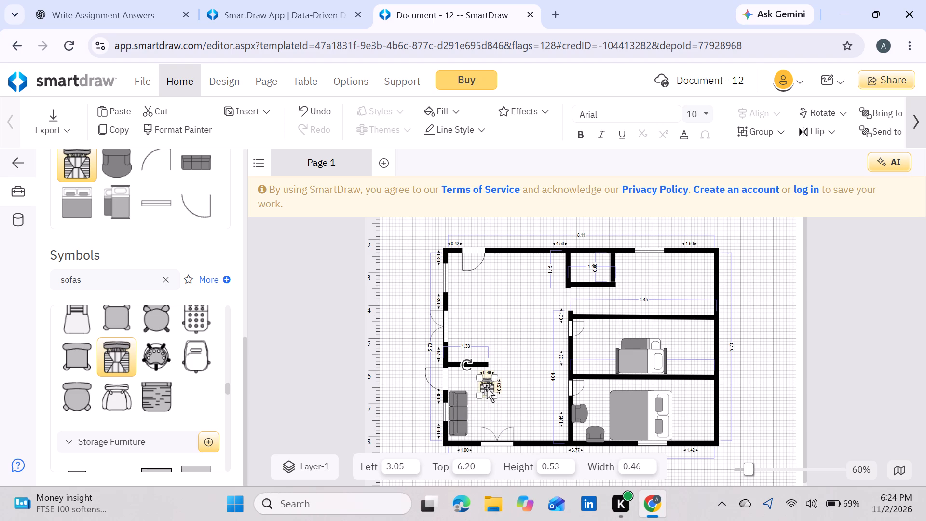
left_click_drag(487, 388, 479, 375)
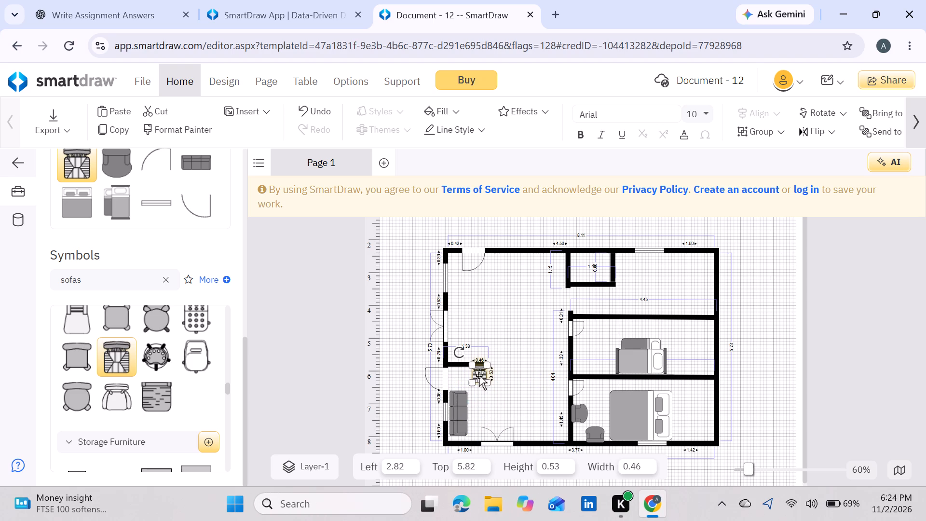
left_click(513, 405)
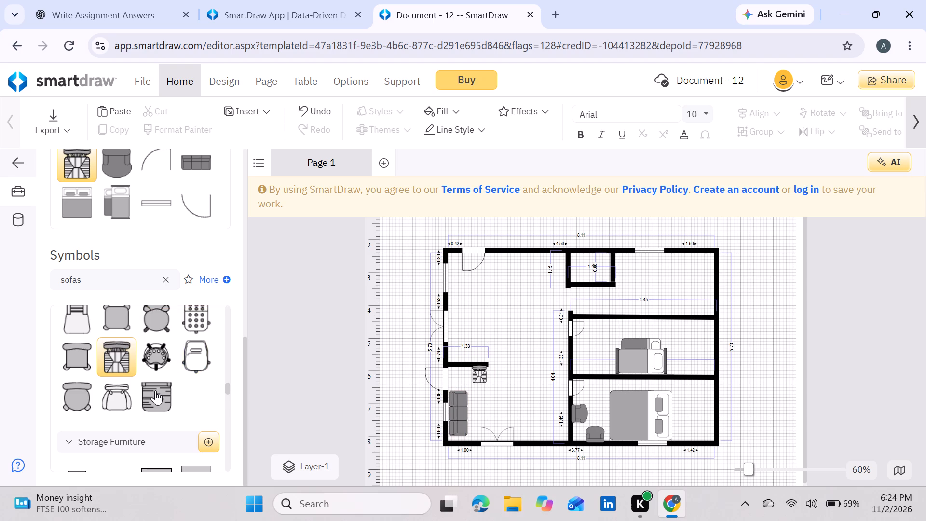
Look through the storage furniture, desk and sofa symbols in the search results, and clear the search.
scroll(155, 390, "down", 1)
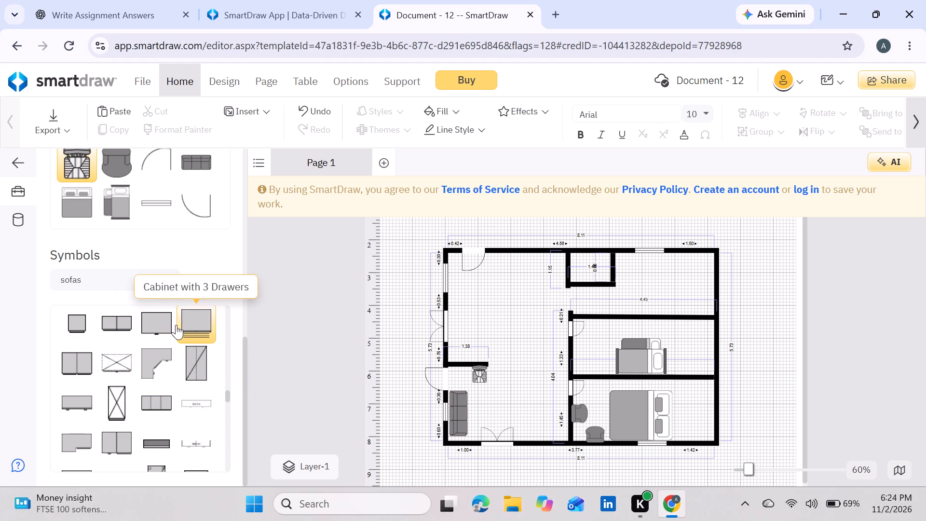
scroll(87, 371, "down", 1)
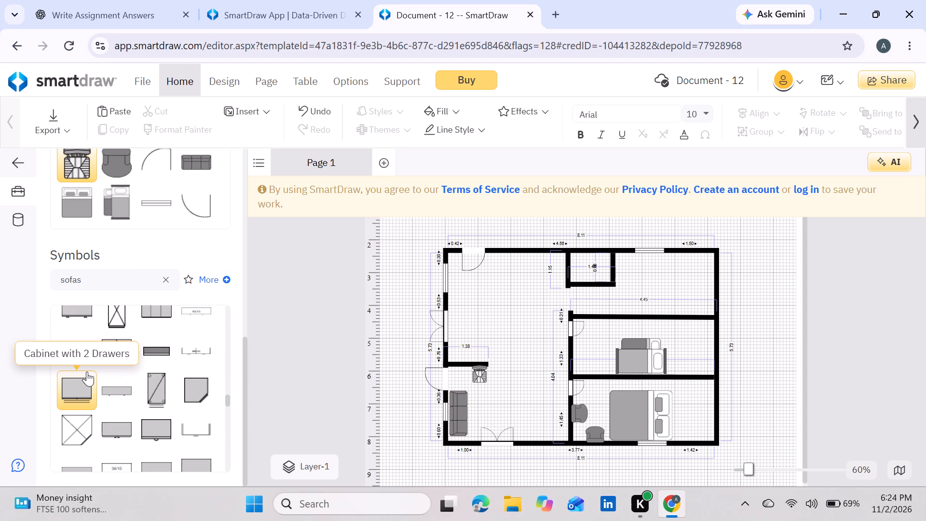
scroll(149, 421, "down", 1)
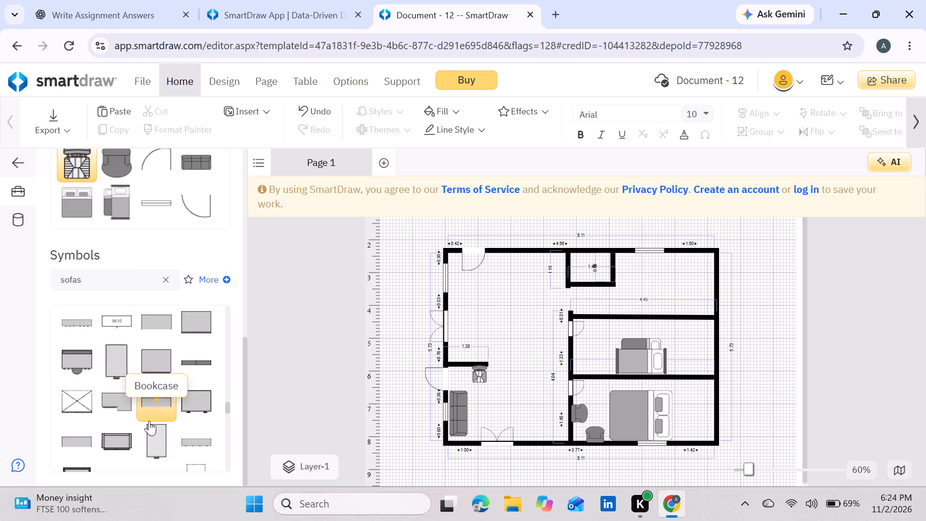
scroll(140, 403, "down", 2)
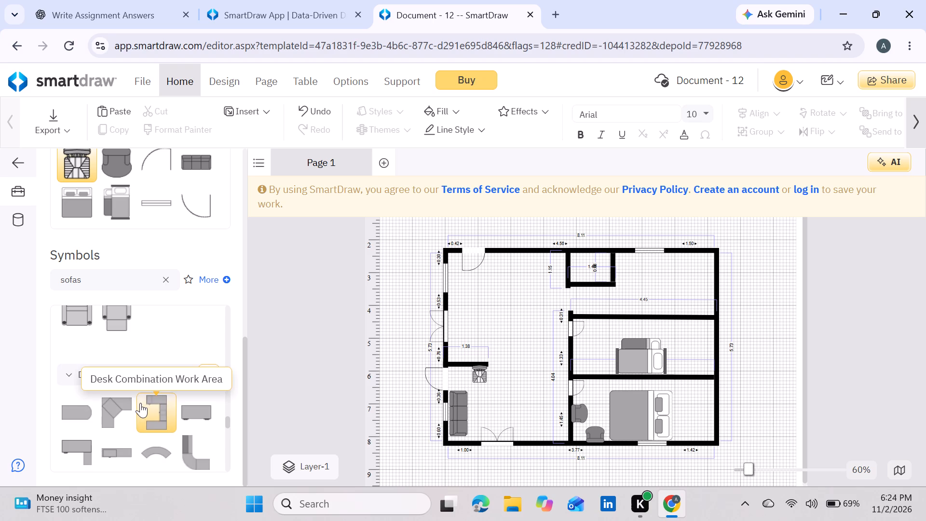
scroll(140, 403, "down", 2)
scroll(140, 403, "up", 10)
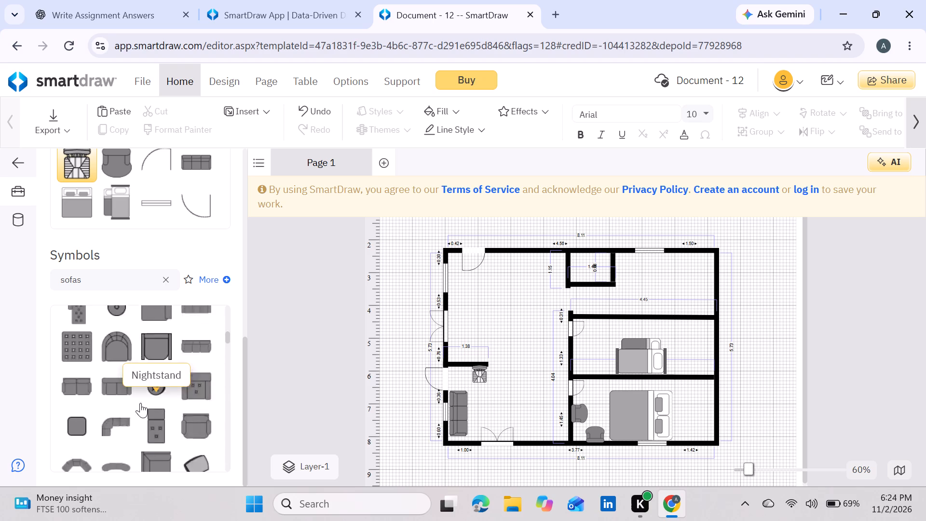
left_click(166, 287)
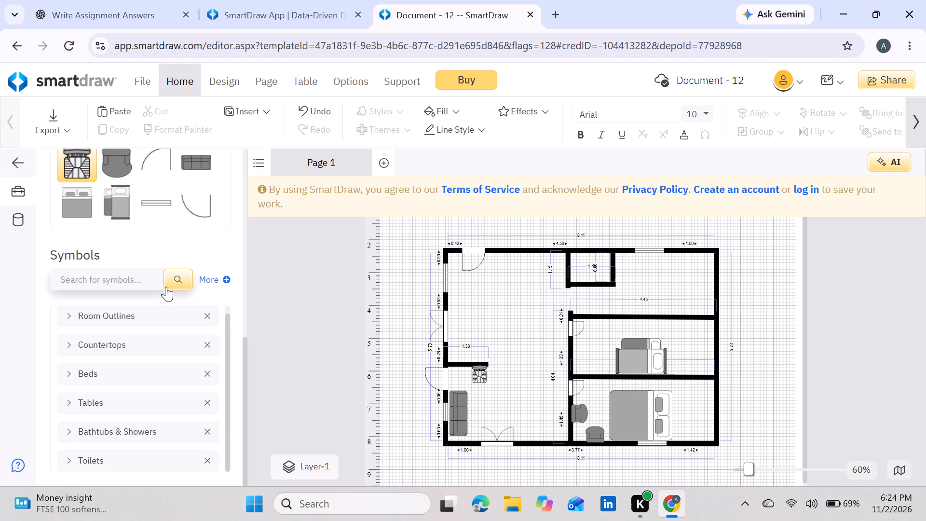
Search the symbol library for wardrobe and add a Wardrobe in the middle bedroom near the outer wall at about Left 9.20, Top 4.47.
type("ward")
type("robe")
key("Return")
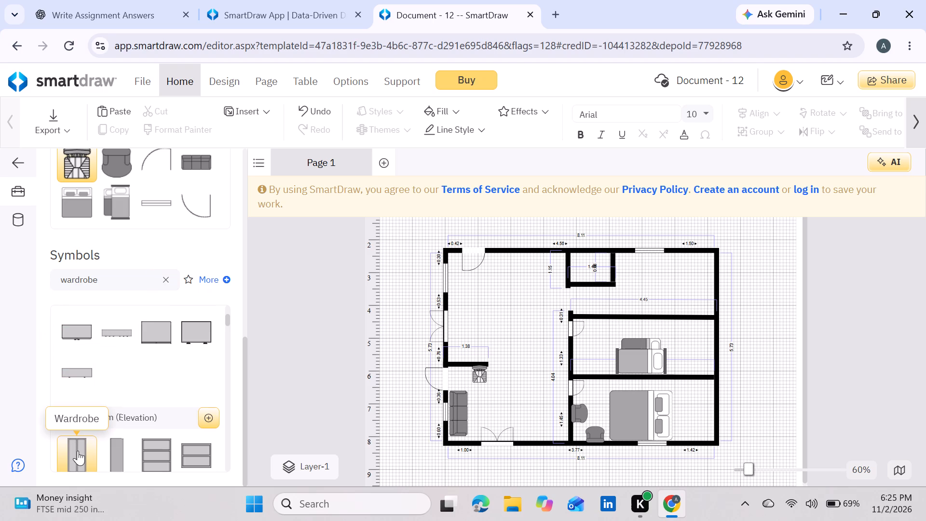
scroll(78, 451, "down", 2)
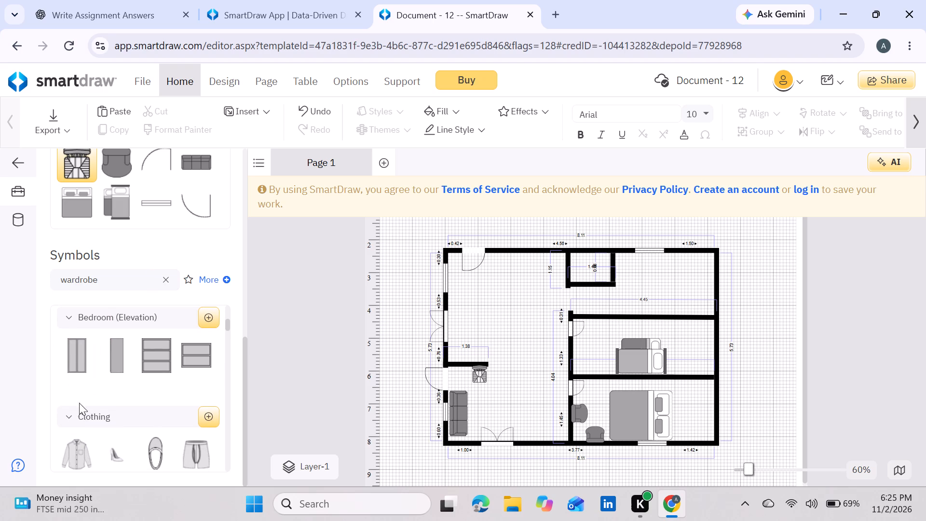
left_click_drag(80, 343, 554, 368)
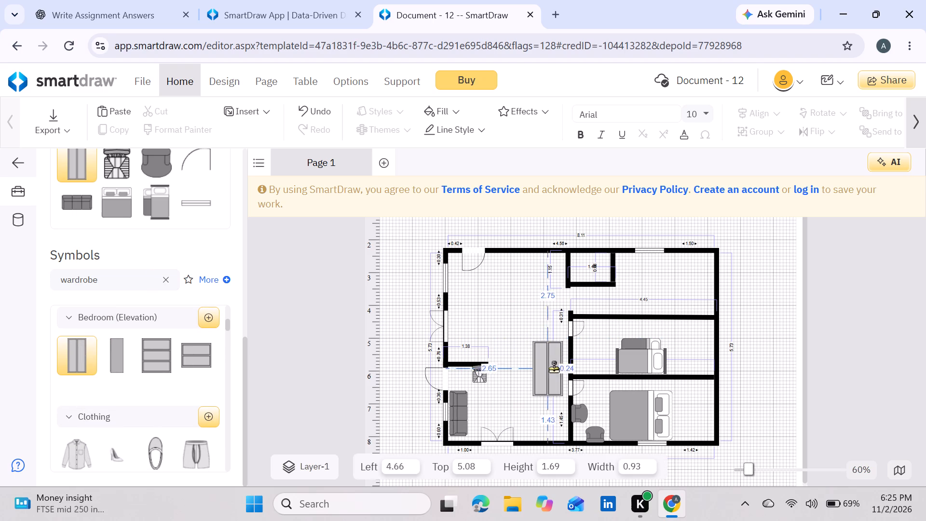
left_click_drag(554, 368, 700, 350)
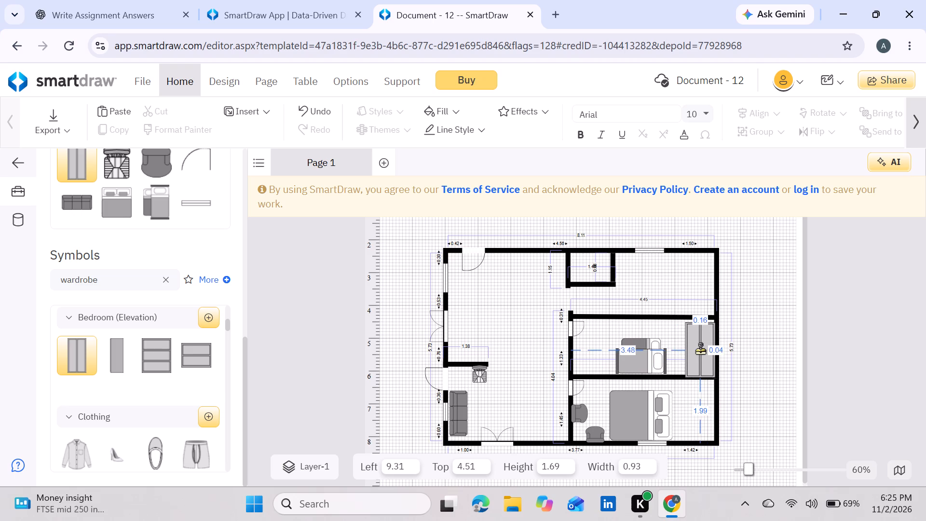
left_click_drag(700, 350, 697, 348)
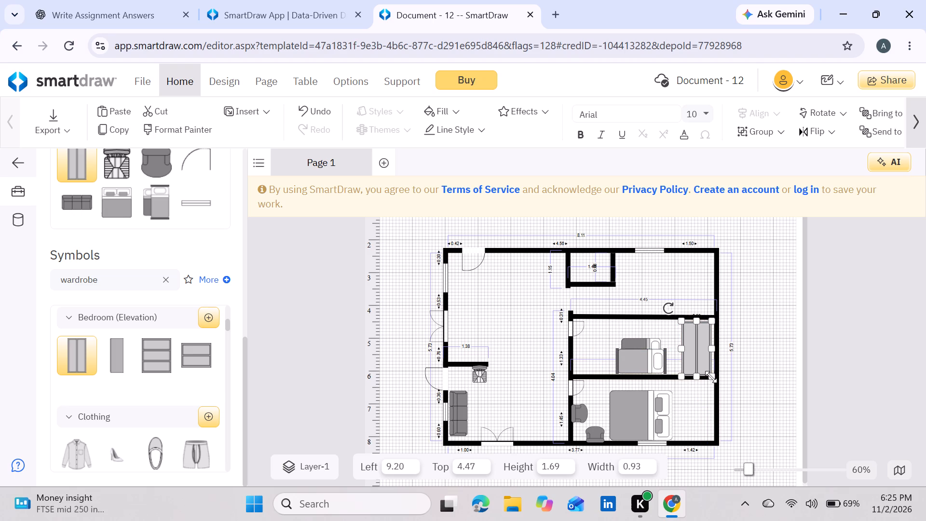
Shrink the wardrobe to about 0.96 high by 0.59 wide and shift it to about Left 9.24, Top 4.75.
left_click_drag(712, 377, 699, 356)
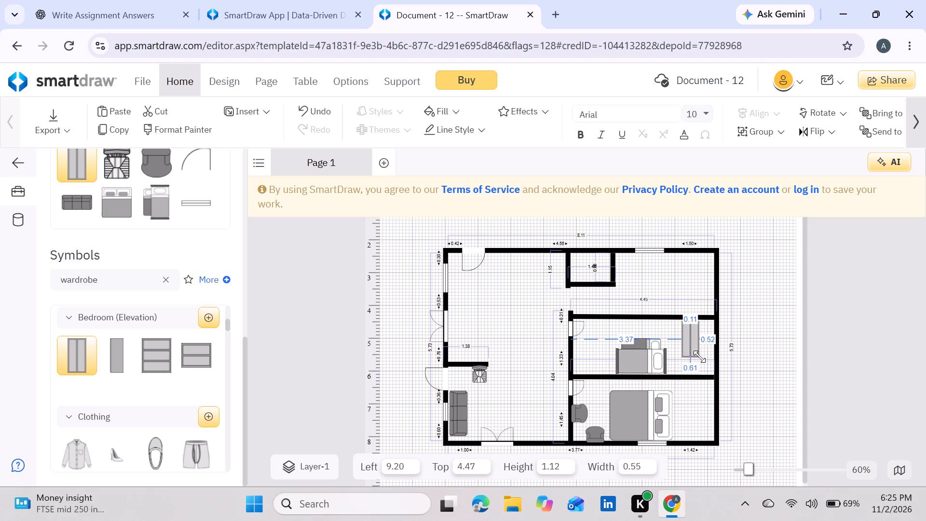
left_click_drag(699, 356, 701, 352)
left_click_drag(693, 334, 694, 336)
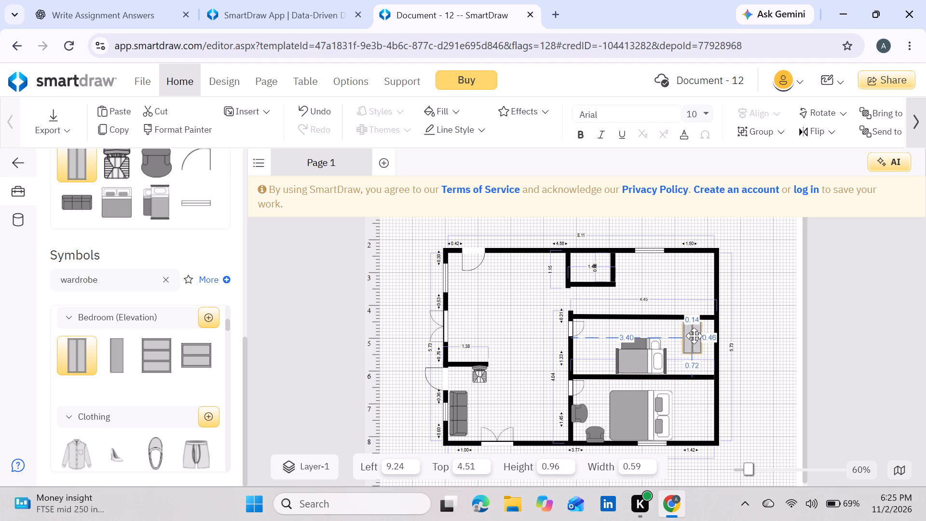
left_click_drag(694, 336, 694, 343)
Rotate the wardrobe a quarter turn so it lies horizontally and place it in the bedroom's upper corner at about Left 9.38, Top 4.29.
left_click_drag(674, 323, 703, 324)
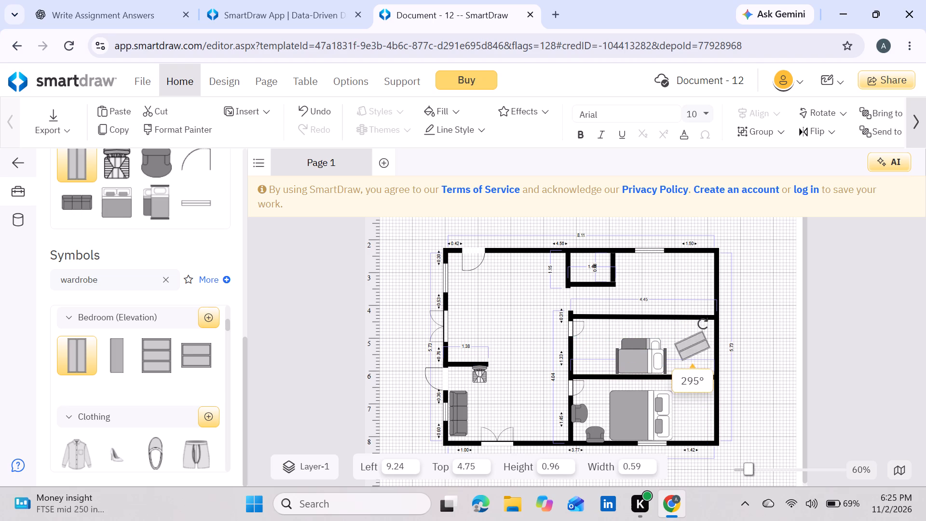
left_click_drag(703, 324, 711, 329)
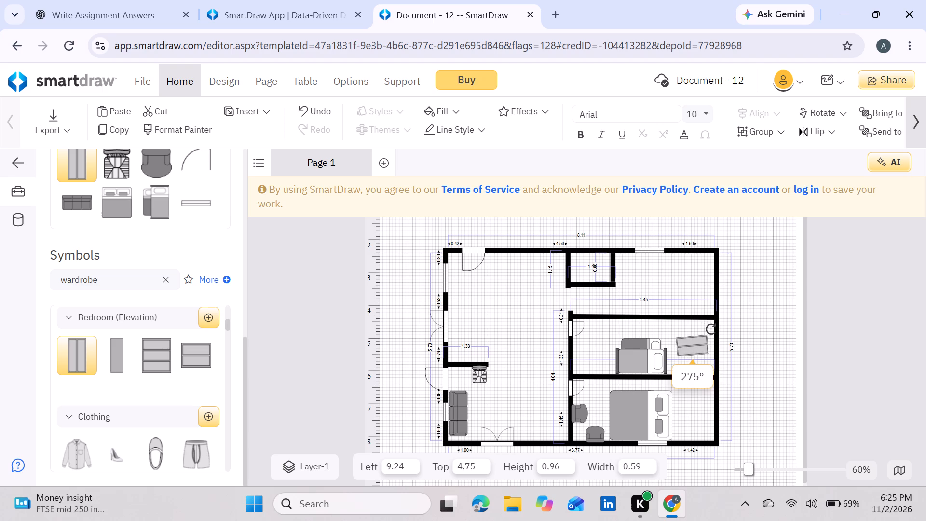
left_click_drag(711, 329, 712, 330)
left_click_drag(694, 344, 697, 329)
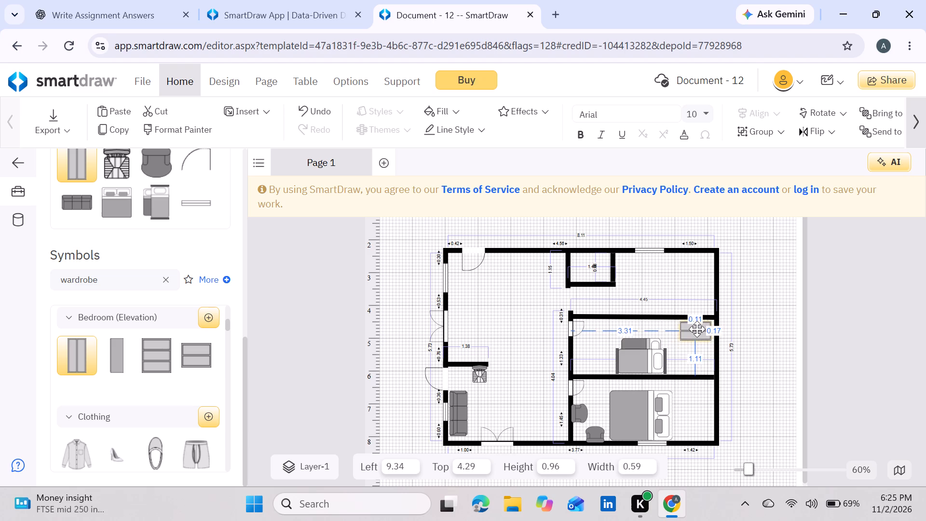
left_click_drag(697, 329, 698, 329)
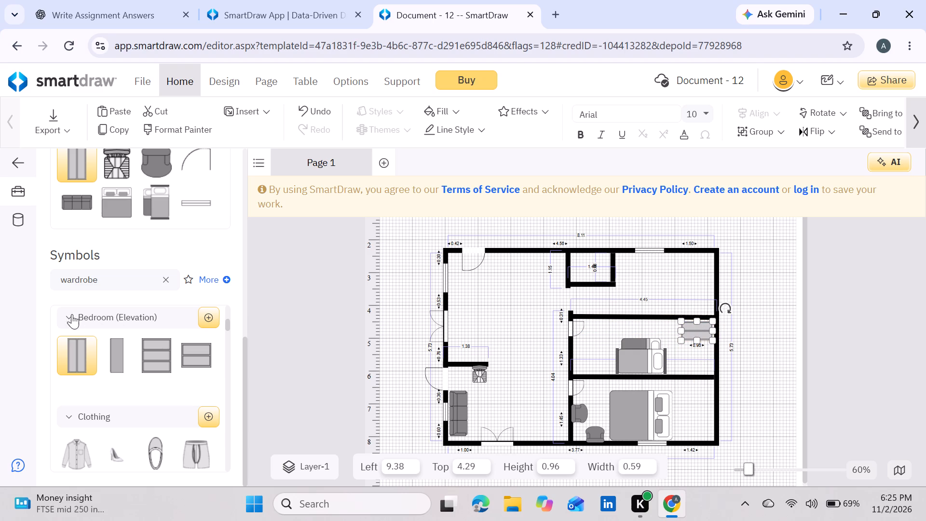
Add a Chest of Drawers below the wardrobe at about Left 9.10, Top 5.63, widened to about 0.90.
scroll(142, 366, "up", 1)
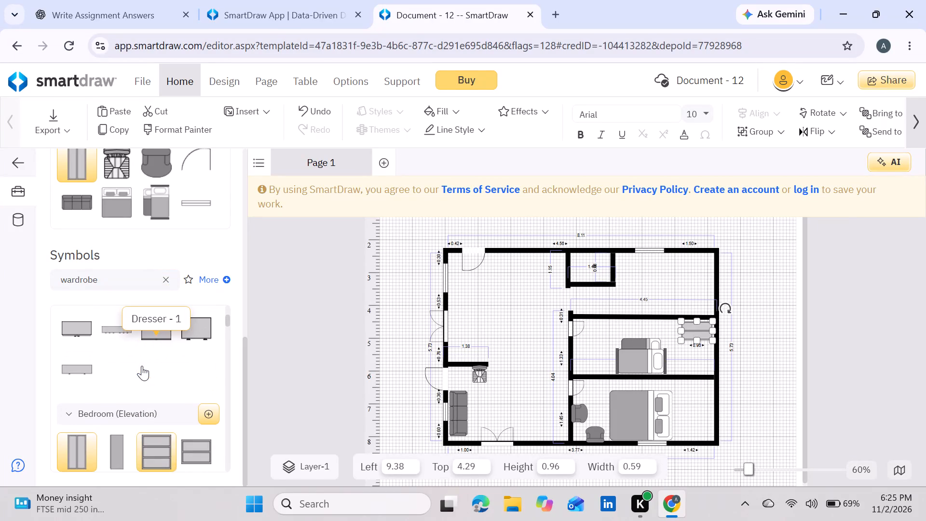
scroll(194, 319, "up", 1)
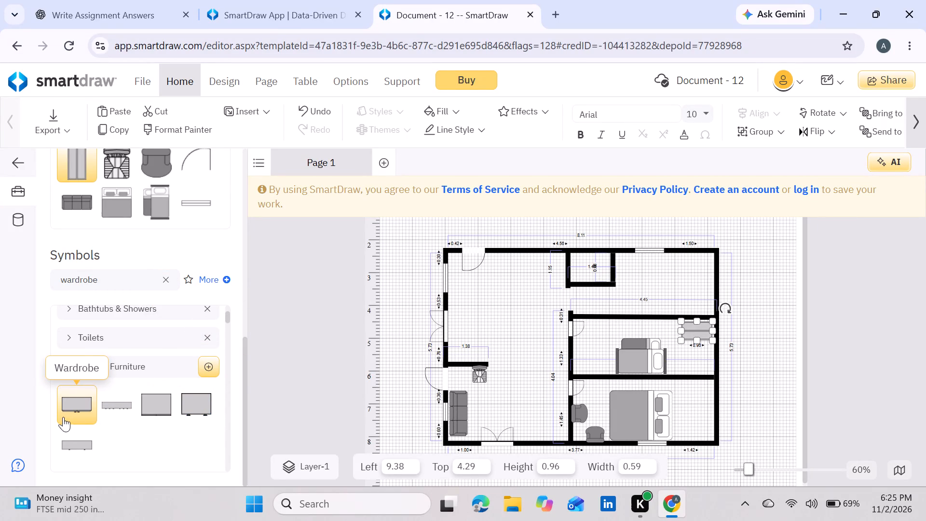
left_click_drag(196, 408, 295, 400)
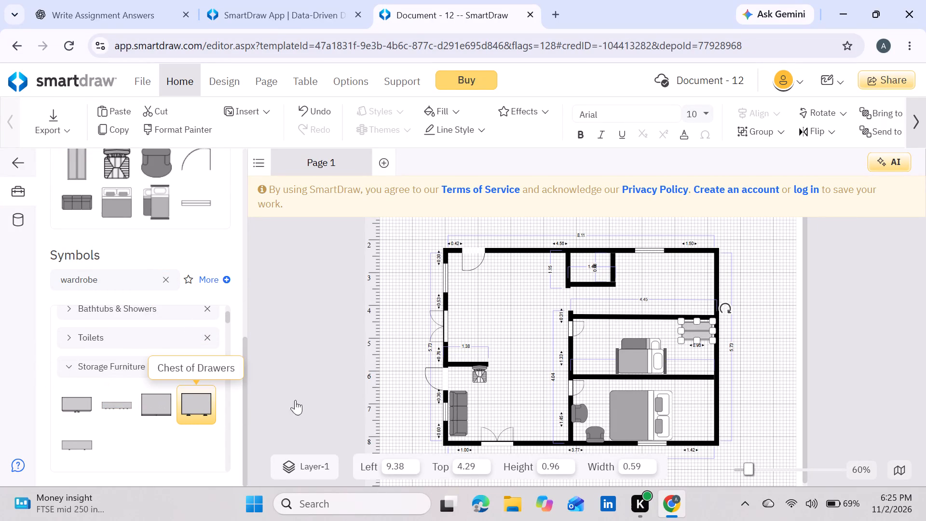
left_click_drag(295, 400, 697, 368)
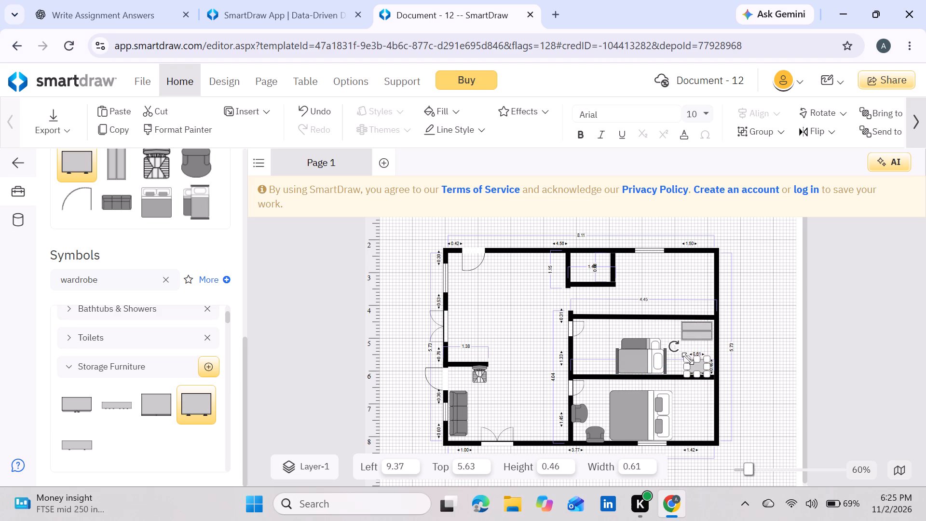
left_click_drag(688, 358, 678, 358)
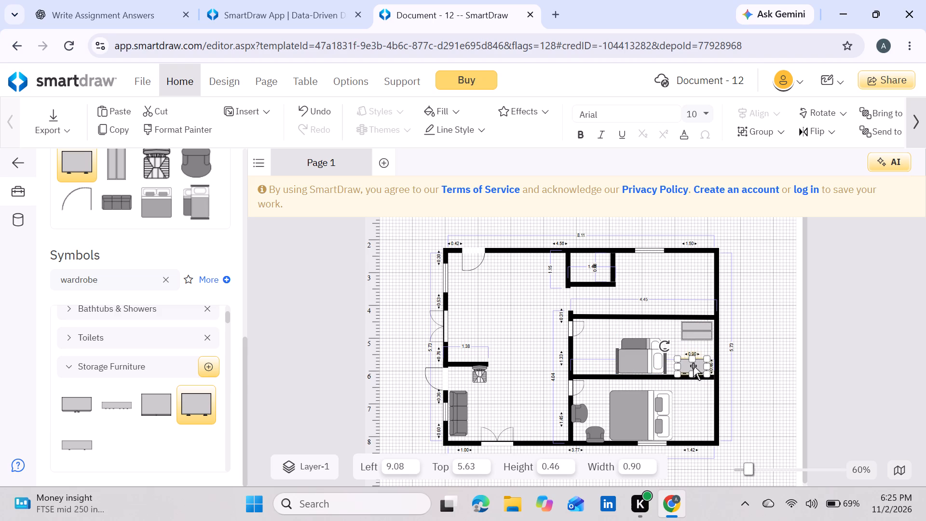
left_click(692, 368)
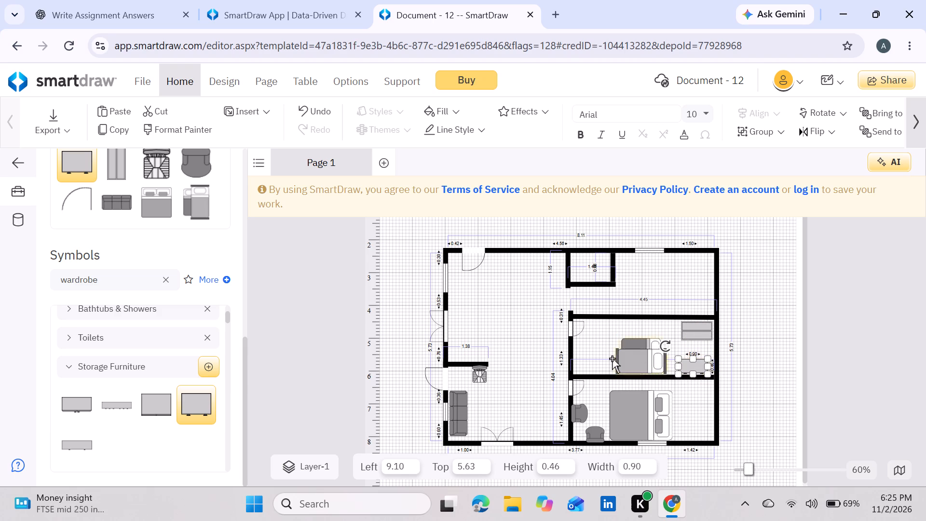
Move the middle bedroom's bed slightly toward the chest of drawers, to about Left 7.61, Top 4.77.
left_click(588, 345)
left_click_drag(626, 355, 632, 355)
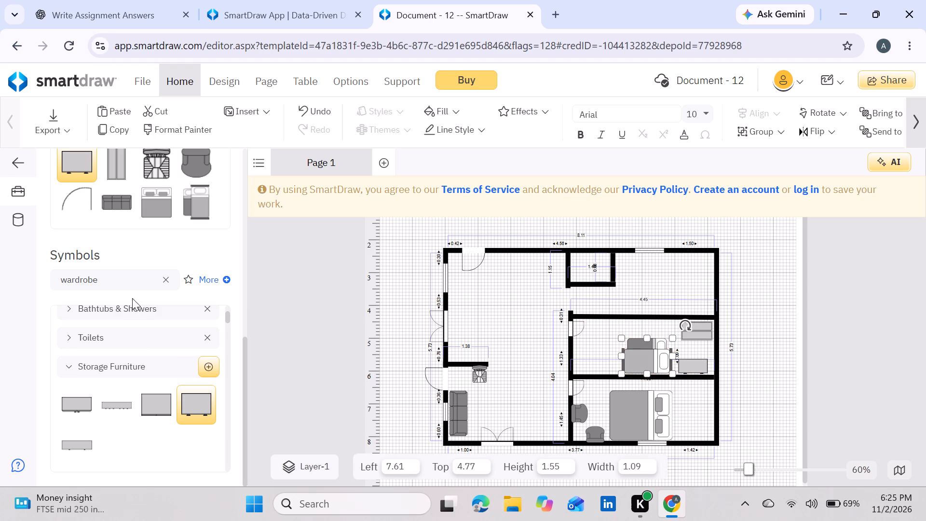
Search the symbol library for study desk and add Teacher Desk - 2 near the middle bedroom's door at about Left 5.67, Top 4.77.
left_click(158, 279)
left_click(146, 280)
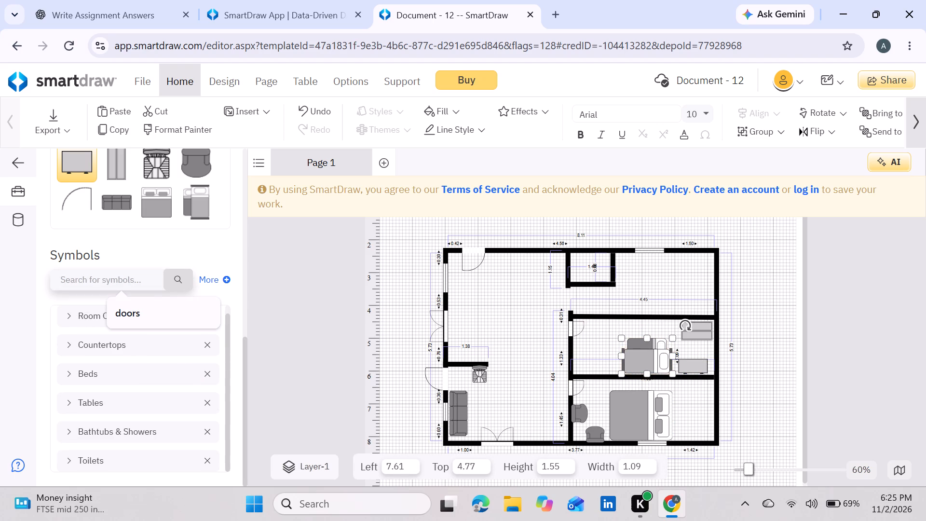
type("study")
key("space")
type("desk")
key("Return")
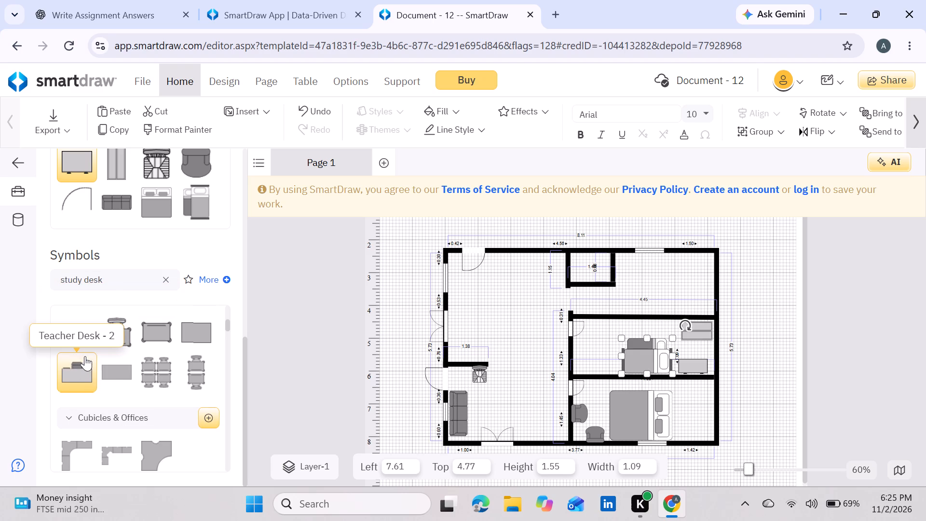
left_click_drag(82, 366, 91, 366)
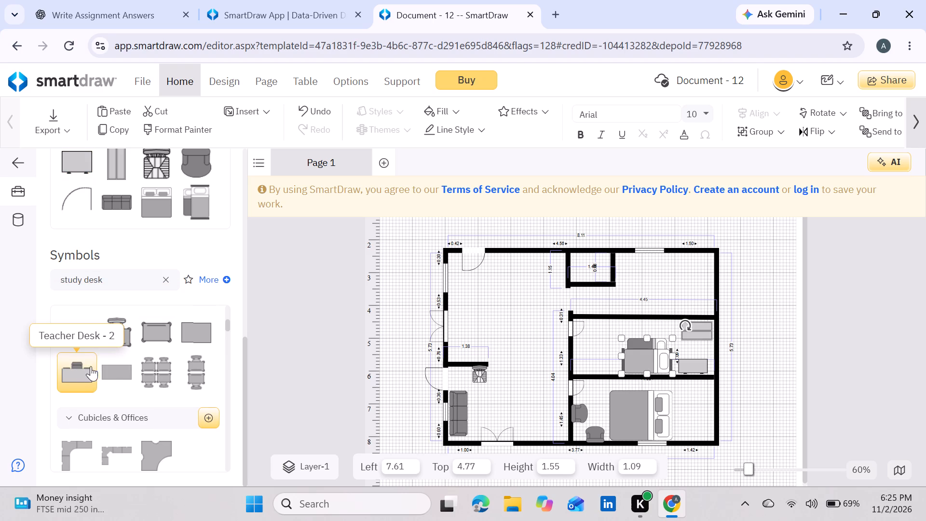
left_click_drag(91, 366, 605, 354)
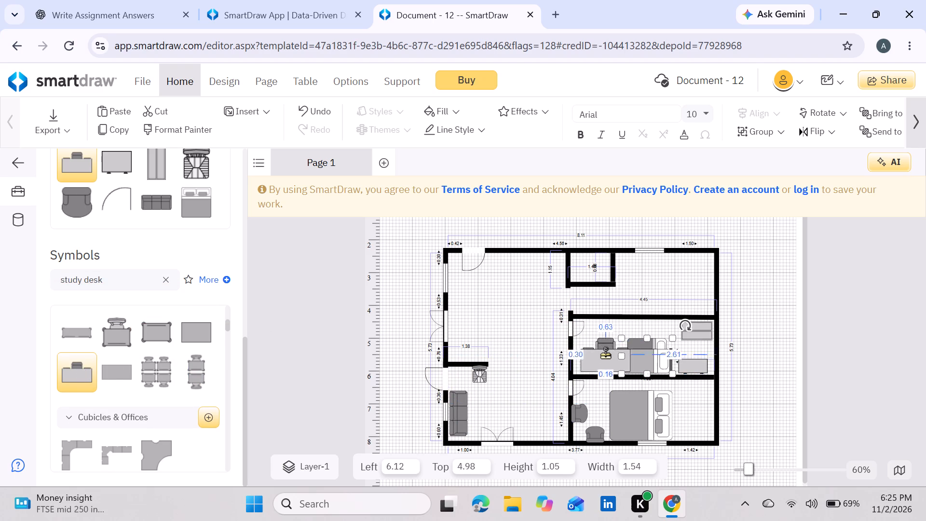
left_click_drag(605, 354, 591, 346)
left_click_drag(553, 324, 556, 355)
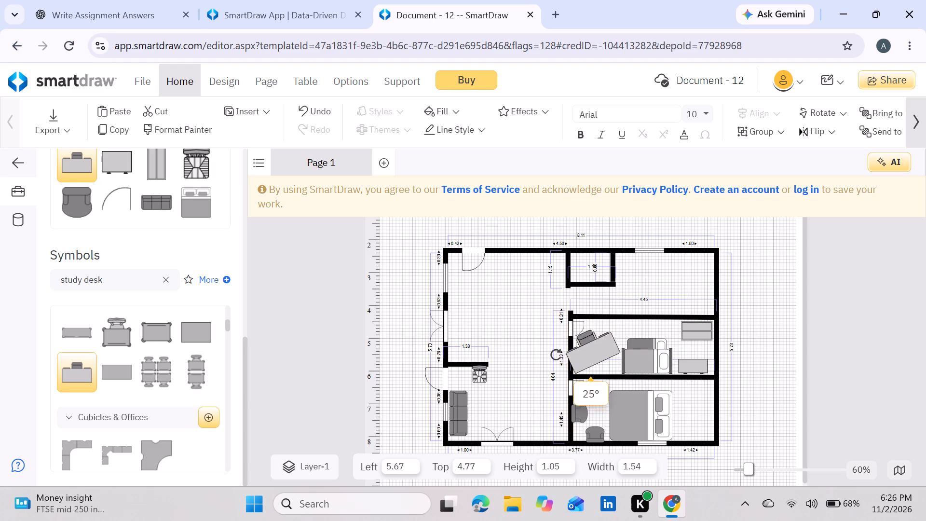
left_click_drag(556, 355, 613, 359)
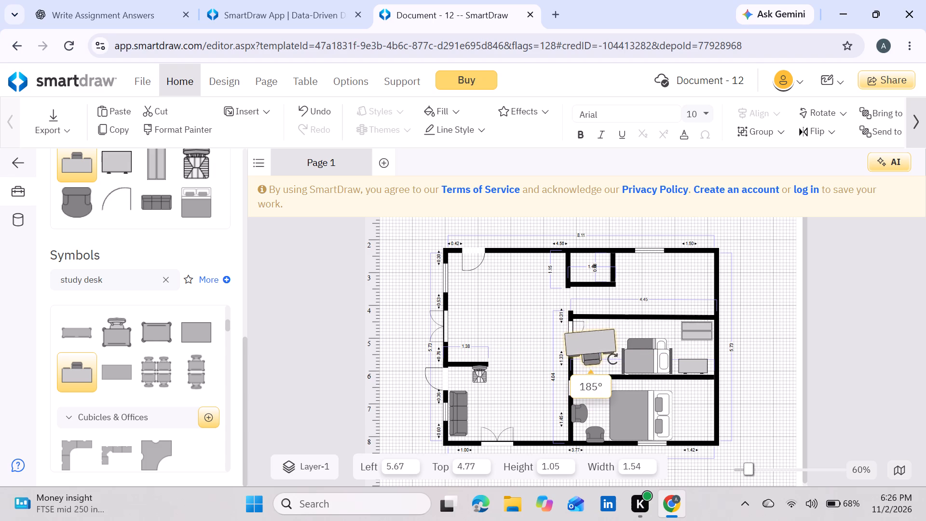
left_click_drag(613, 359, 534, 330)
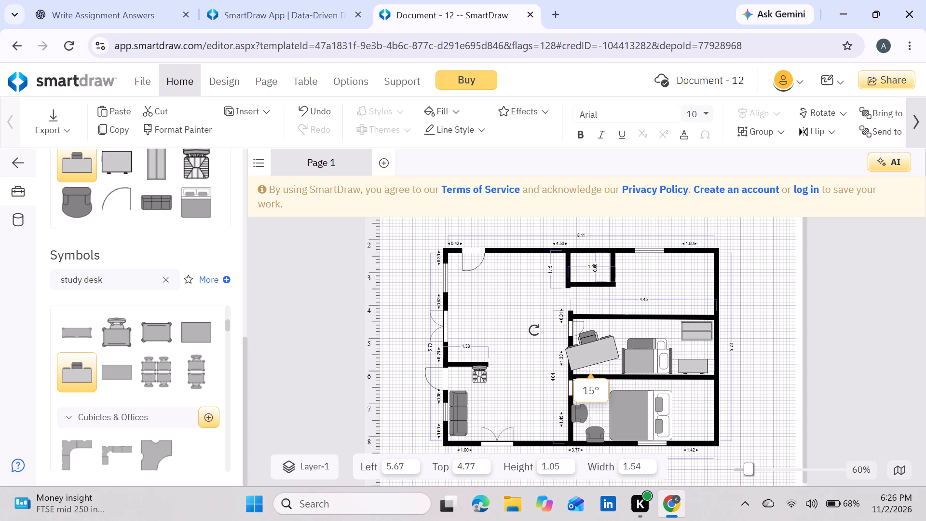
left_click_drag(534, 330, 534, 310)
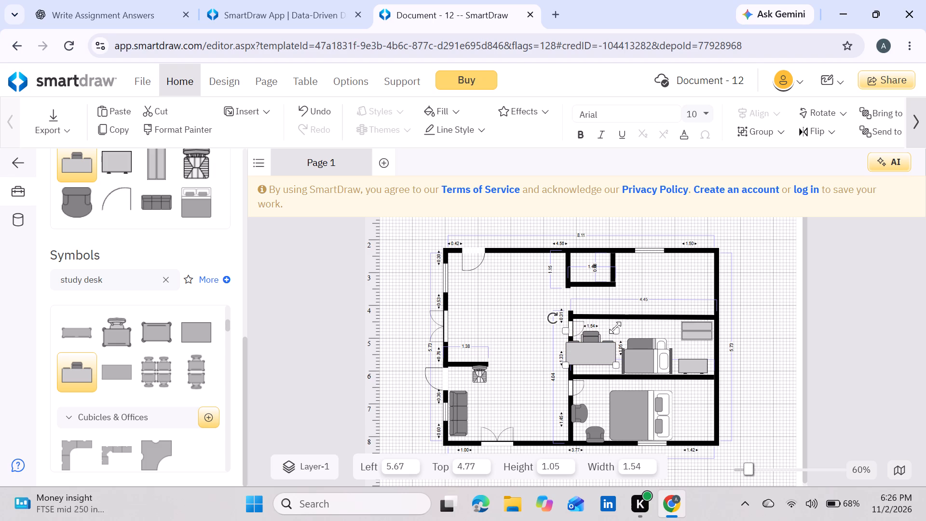
Shrink the desk to about 0.76 high by 1.12 wide and place it beside the bed at about Left 6.01, Top 5.33.
left_click_drag(615, 328, 602, 333)
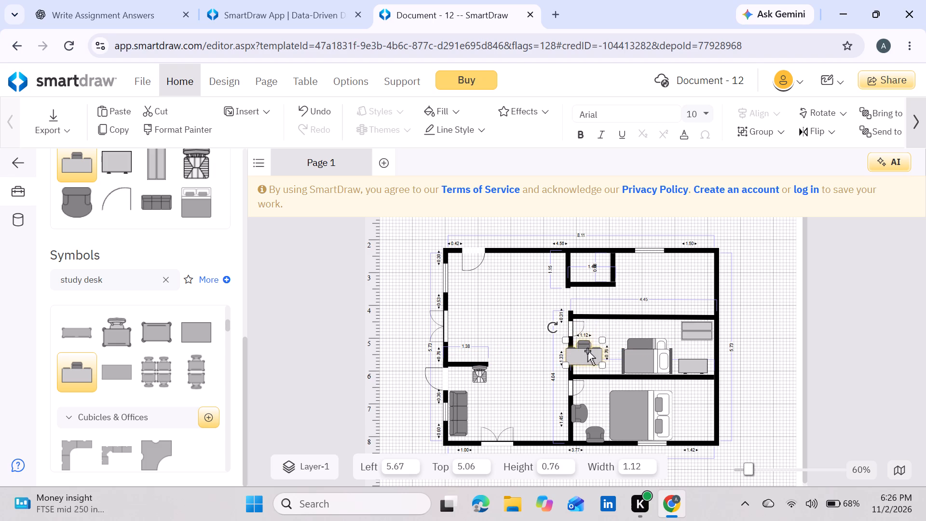
left_click_drag(587, 351, 598, 358)
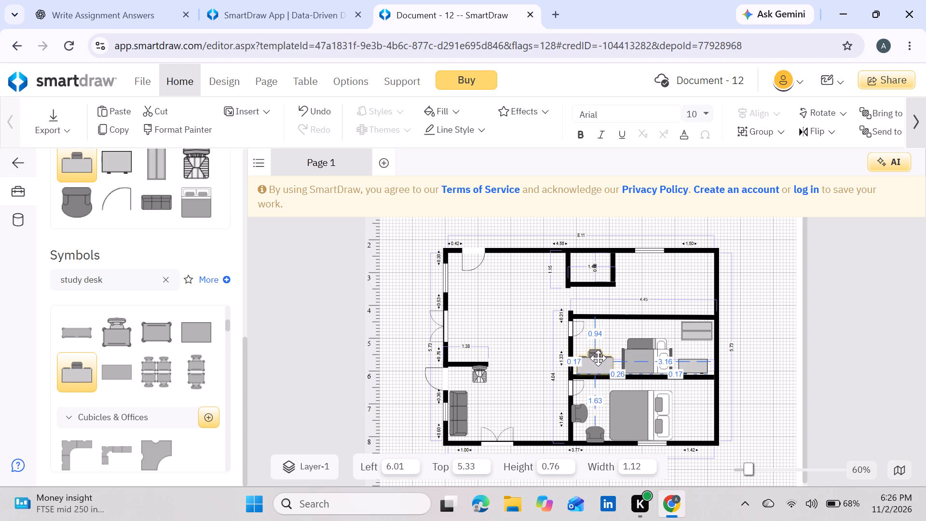
left_click_drag(598, 358, 599, 358)
left_click(532, 347)
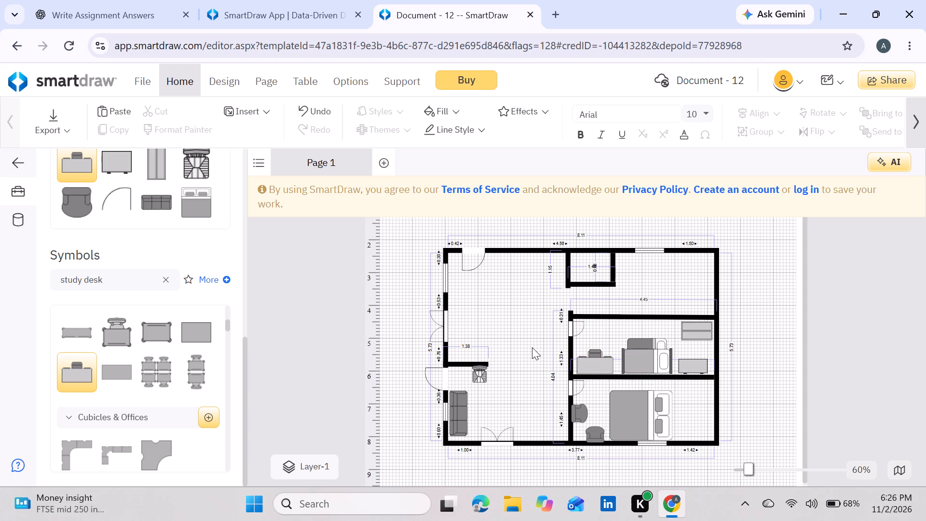
Duplicate the wardrobe and place the copy in the lower bedroom's bottom corner beyond the bed at about Left 9.29, Top 7.34.
double_click(700, 331)
key("ctrl+d")
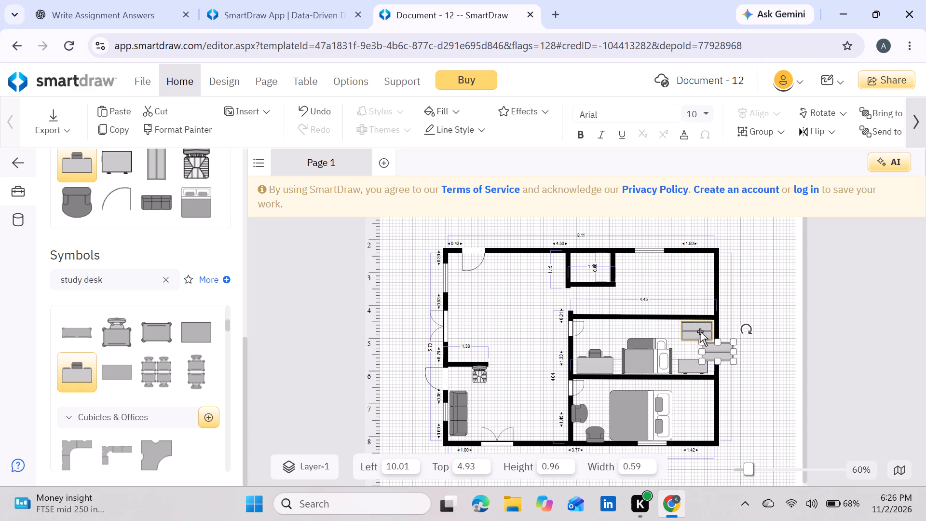
left_click_drag(723, 349, 700, 413)
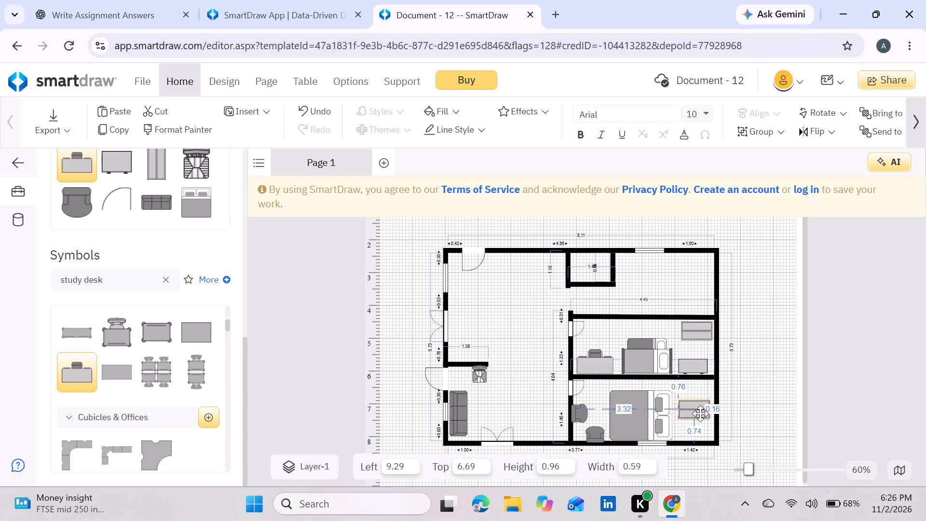
left_click_drag(700, 413, 703, 424)
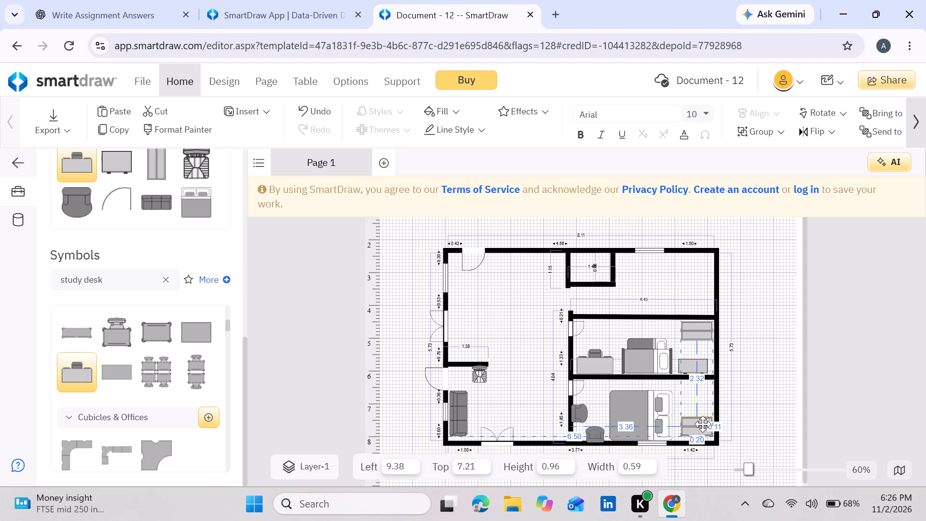
left_click_drag(703, 424, 700, 426)
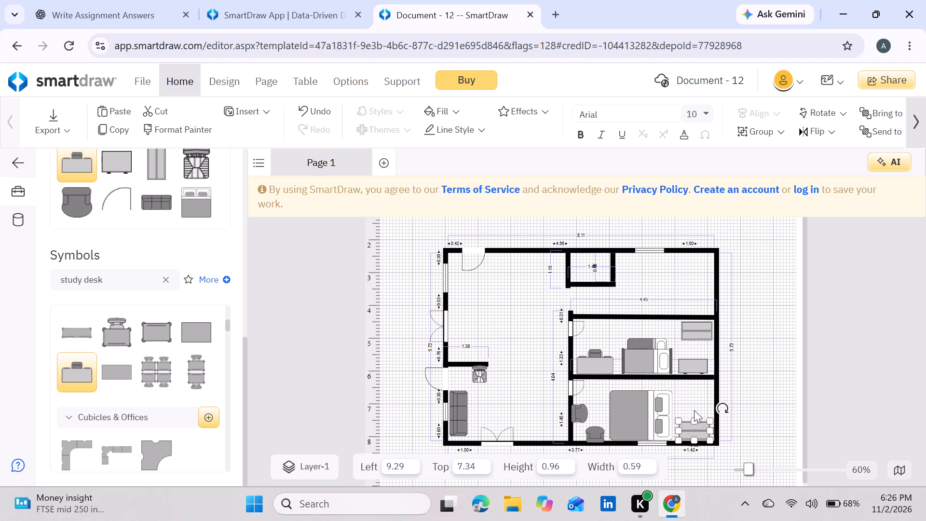
Duplicate the middle bedroom's chest of drawers and place the copy in the lower bedroom's upper corner at about Left 9.26, Top 6.25.
left_click(704, 367)
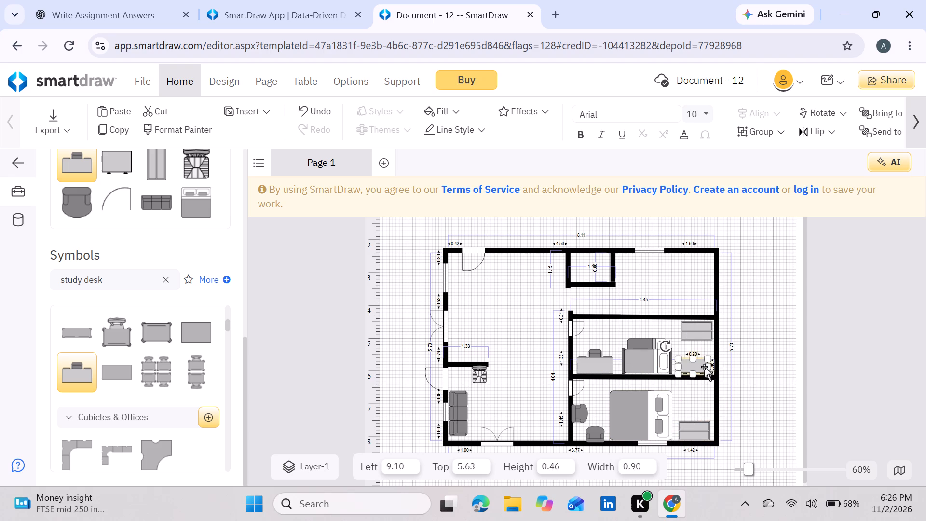
key("ctrl+d")
left_click_drag(715, 390, 699, 394)
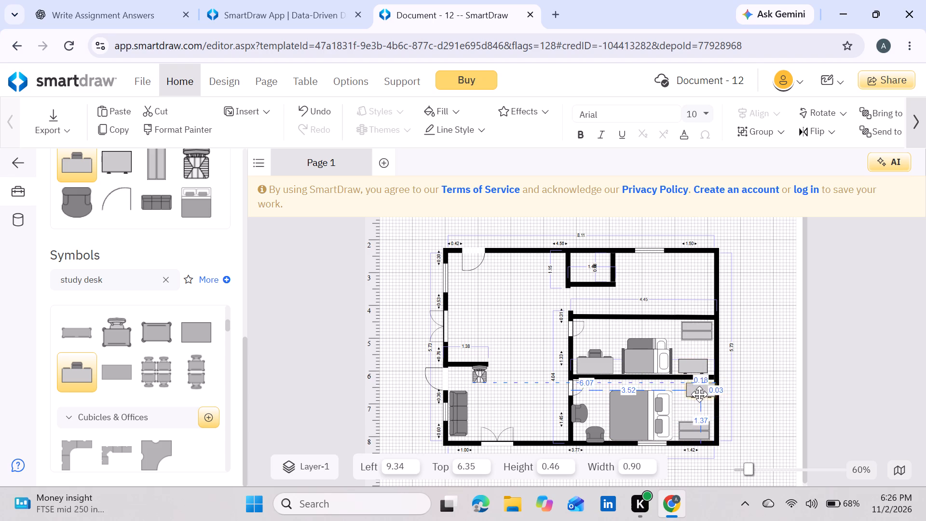
left_click_drag(699, 394, 701, 390)
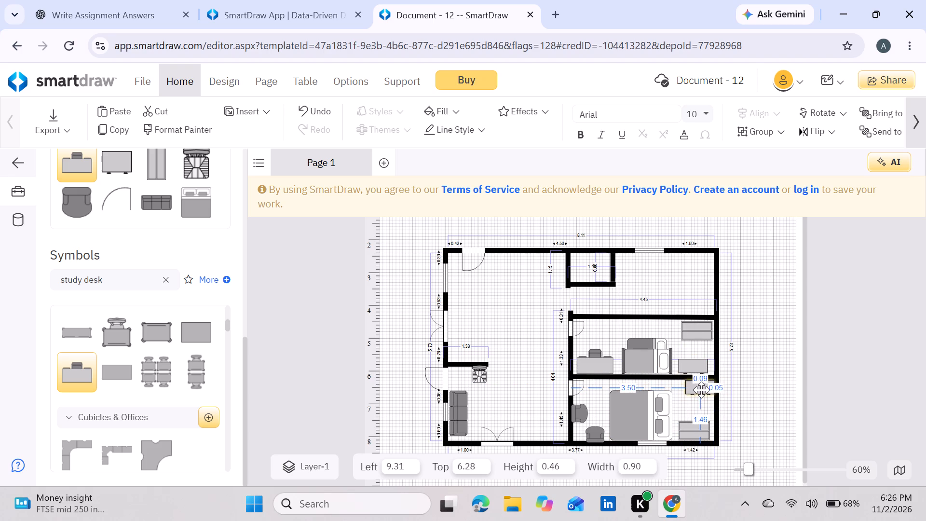
left_click_drag(701, 390, 699, 389)
left_click(763, 393)
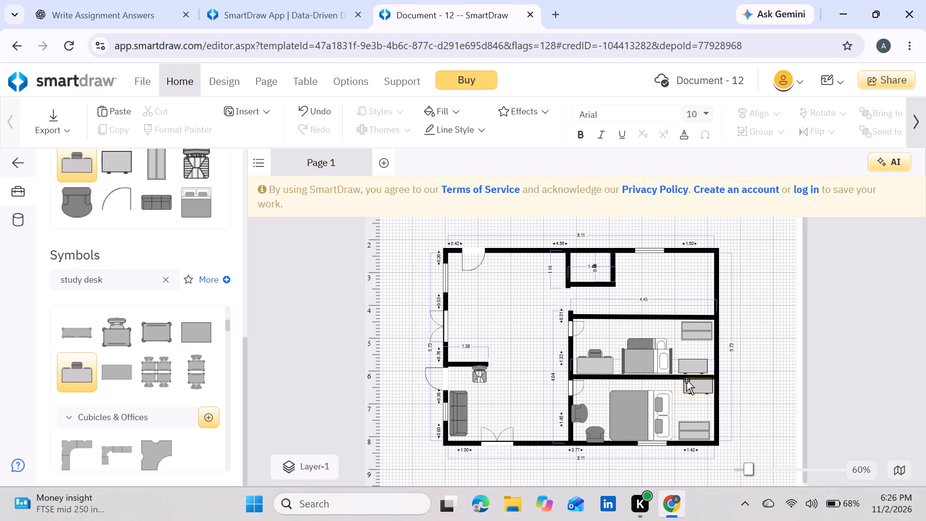
Rotate the copied chest of drawers to 270° and place it against the outer wall, above the wardrobe, at about Left 9.47, Top 6.67.
left_click(689, 383)
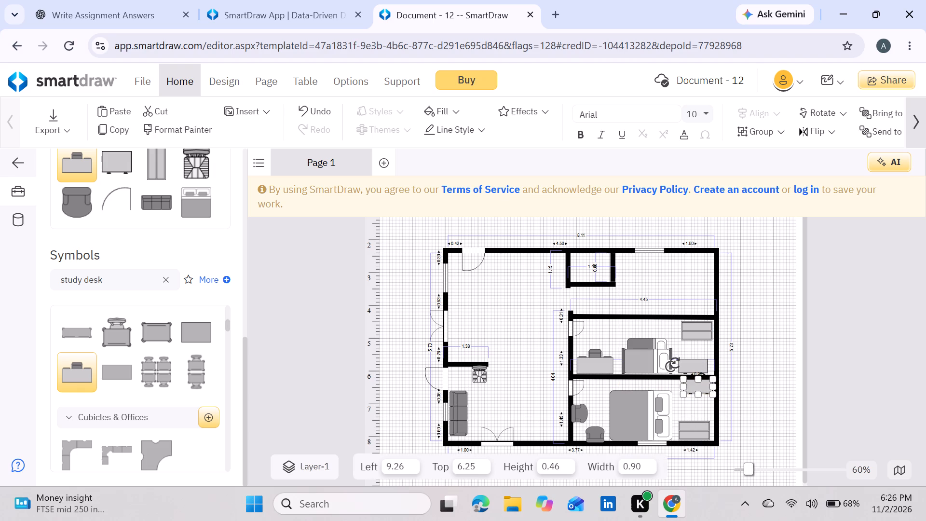
left_click_drag(671, 366, 714, 357)
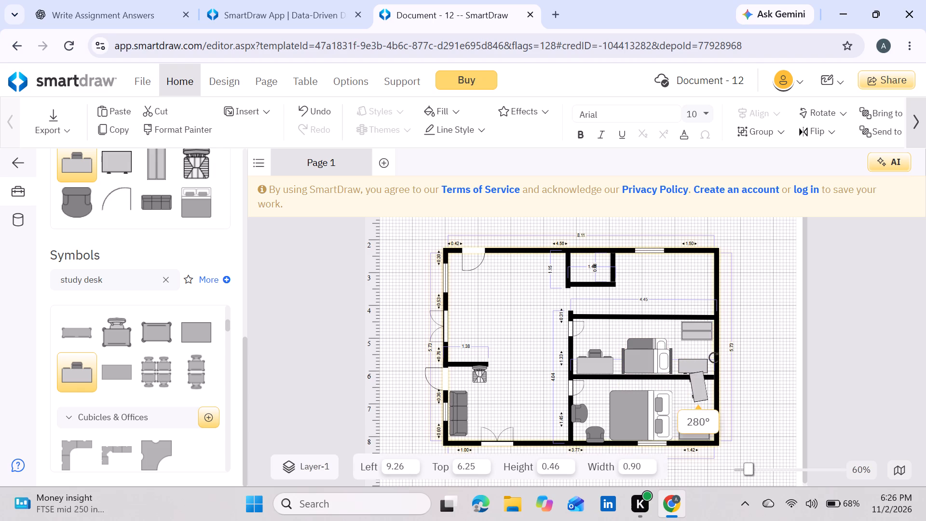
left_click_drag(714, 357, 722, 357)
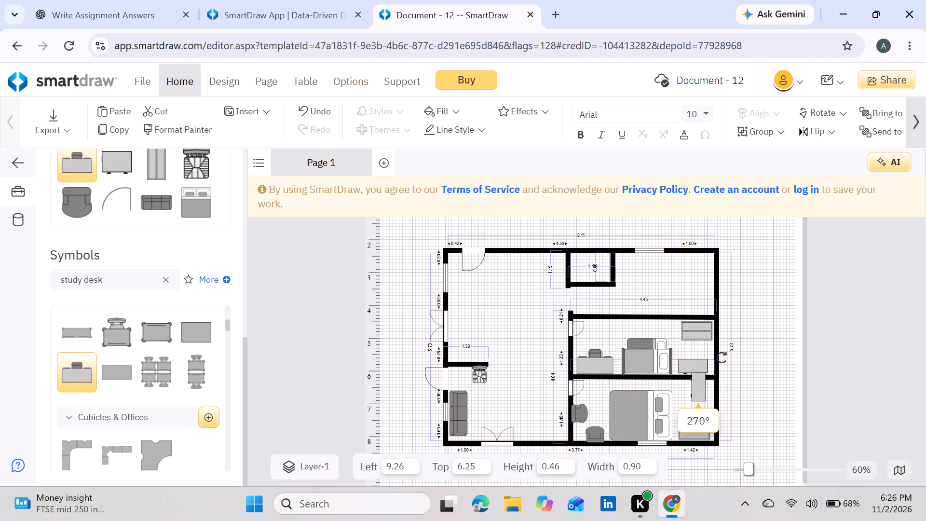
left_click_drag(722, 357, 720, 356)
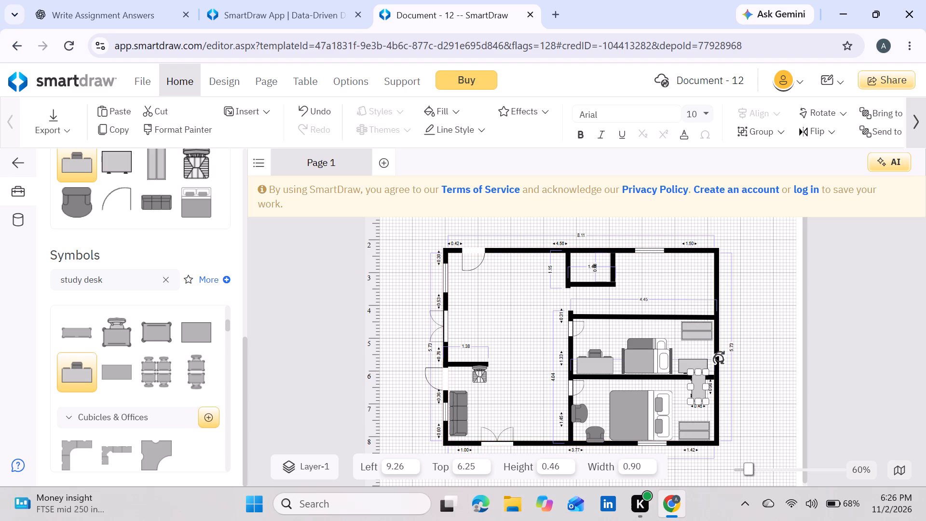
left_click_drag(699, 391, 704, 401)
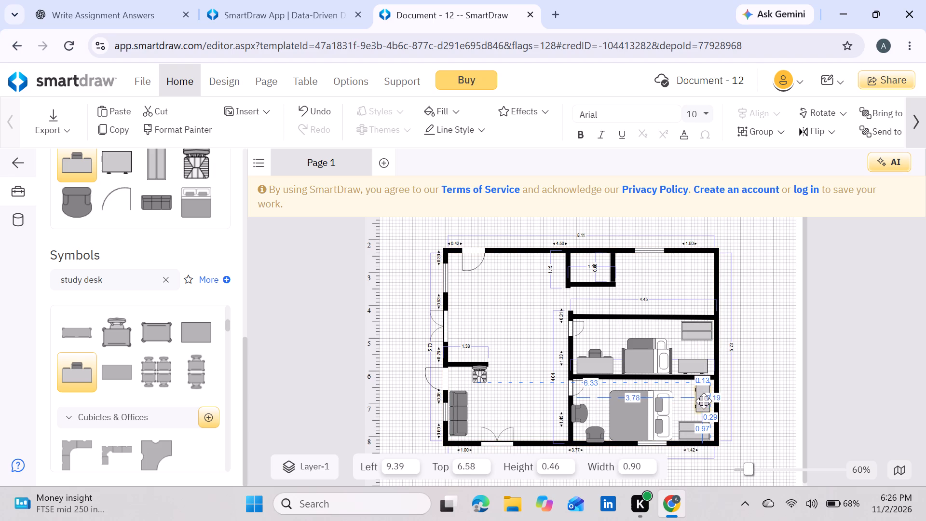
left_click_drag(704, 401, 707, 405)
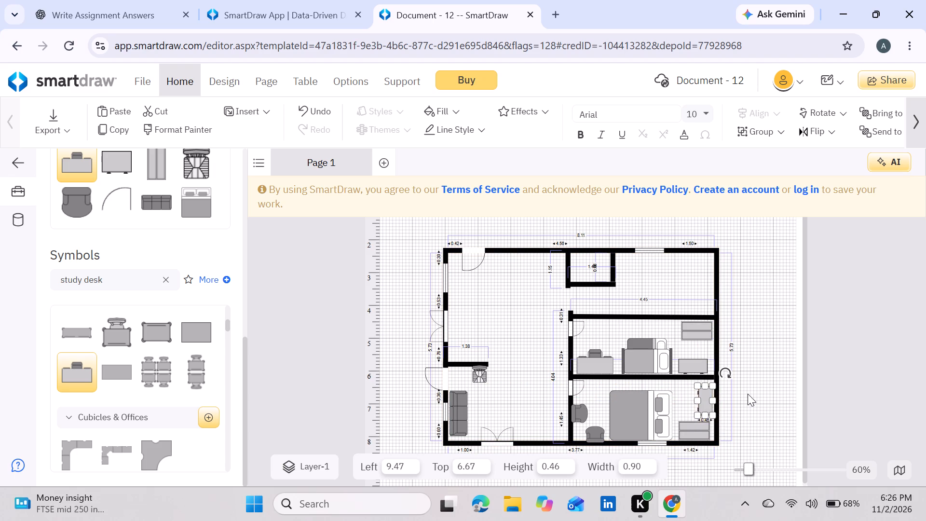
left_click(748, 394)
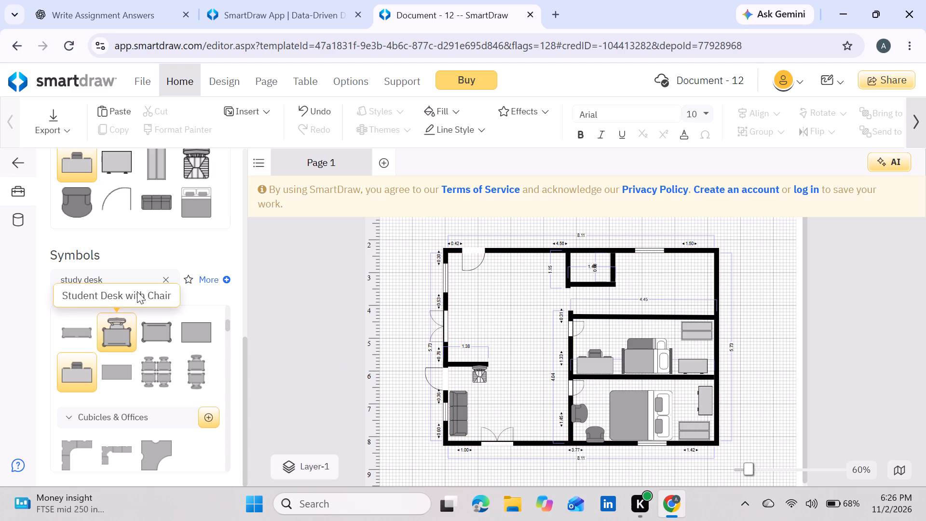
Search the symbol library for tv and add Mounted Television Display to the living area opposite the sofa, at about Left 3.99, Top 6.74.
left_click(167, 284)
left_click(130, 281)
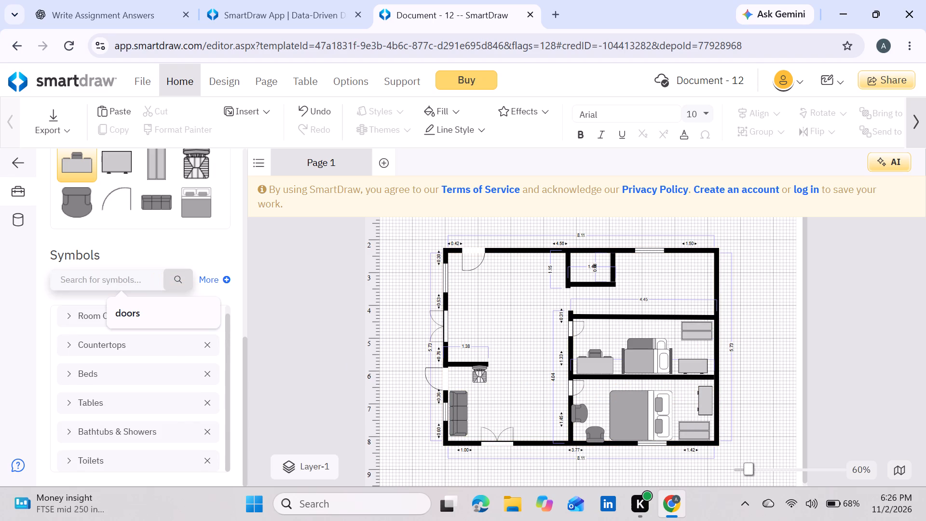
type("tv")
key("Return")
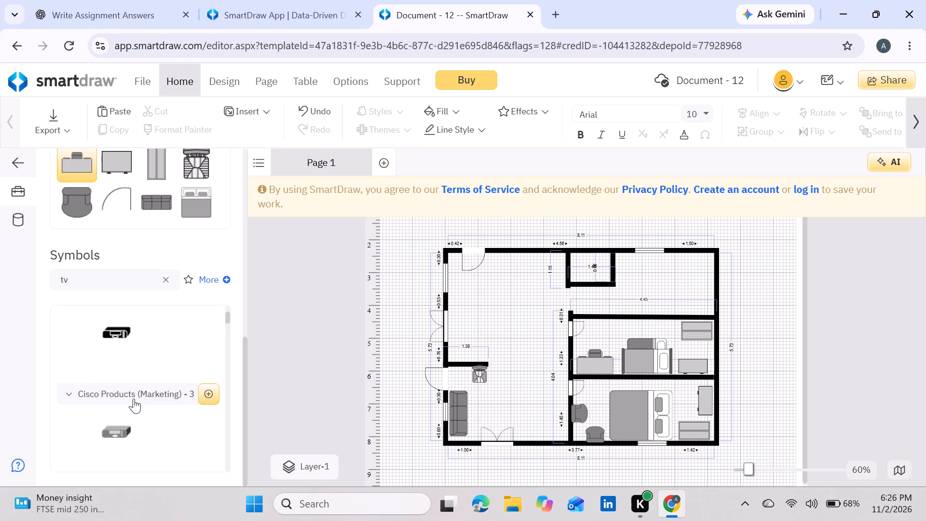
scroll(78, 385, "down", 4)
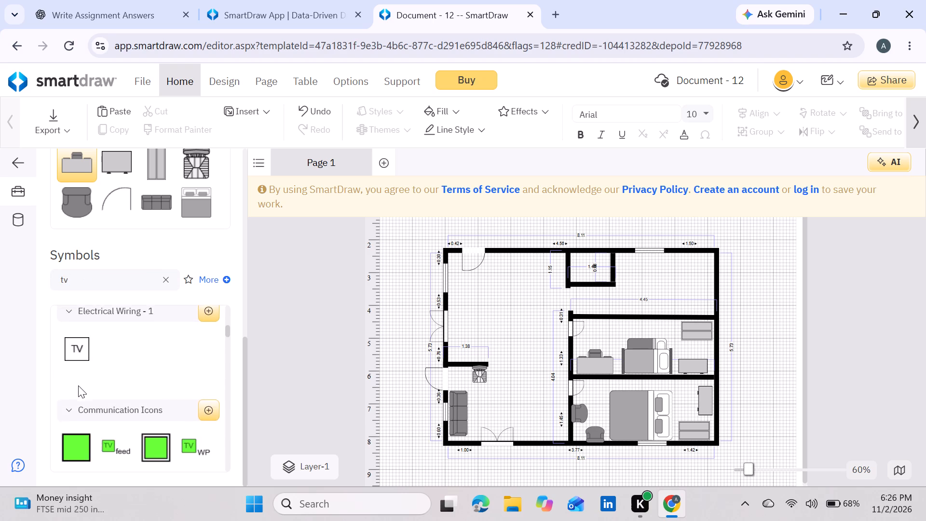
scroll(78, 385, "down", 5)
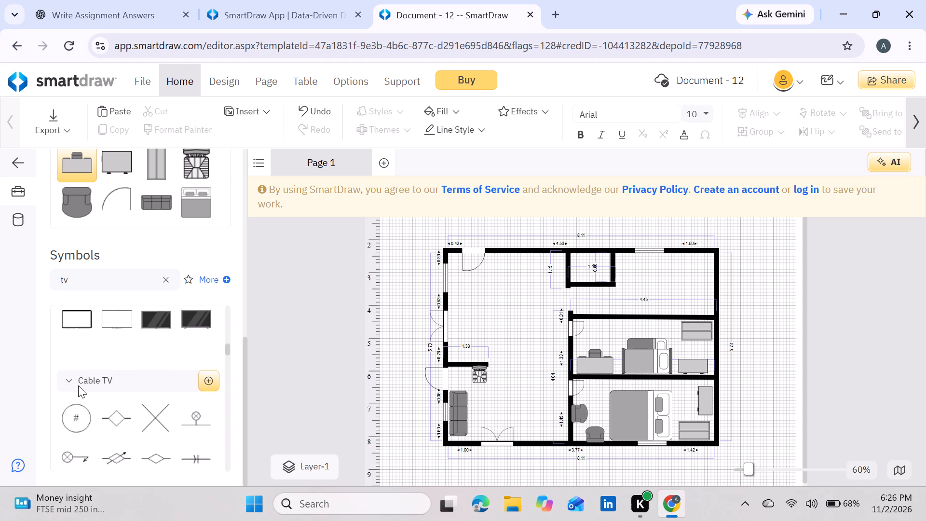
scroll(78, 385, "down", 4)
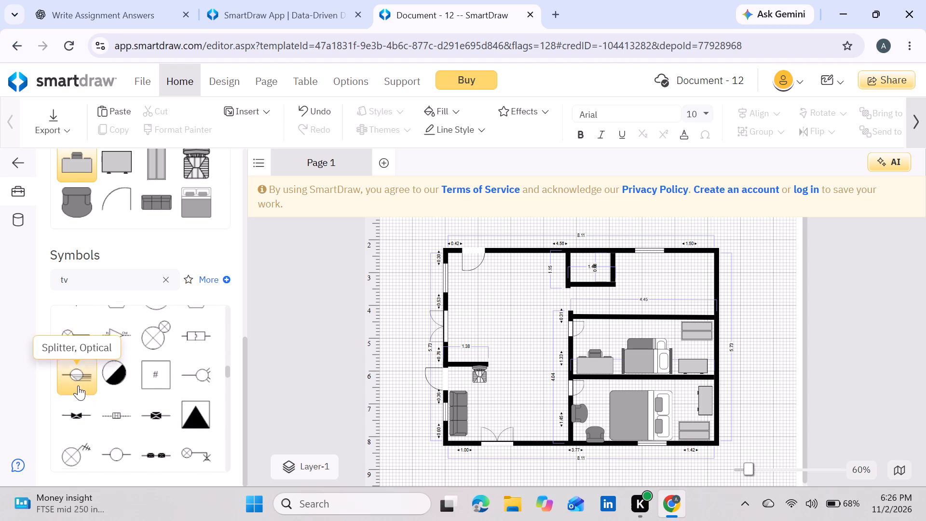
scroll(78, 385, "down", 3)
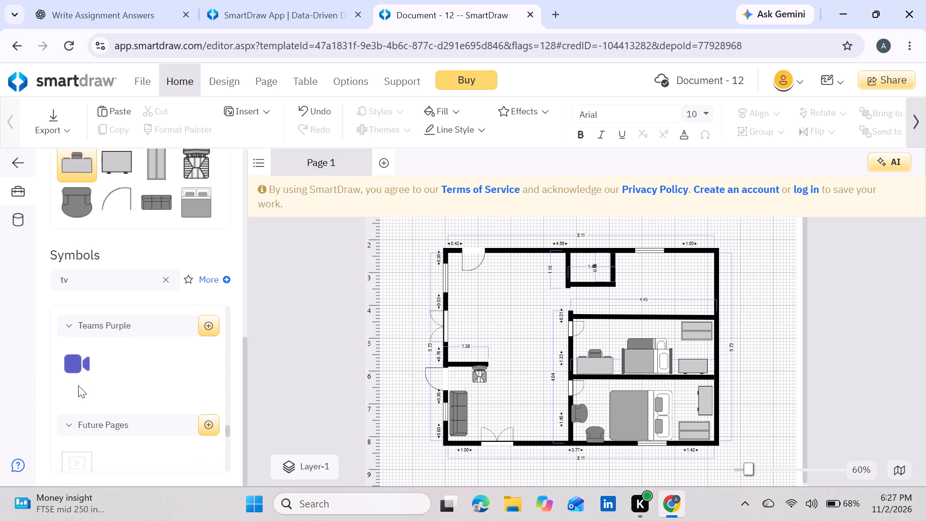
scroll(78, 385, "up", 3)
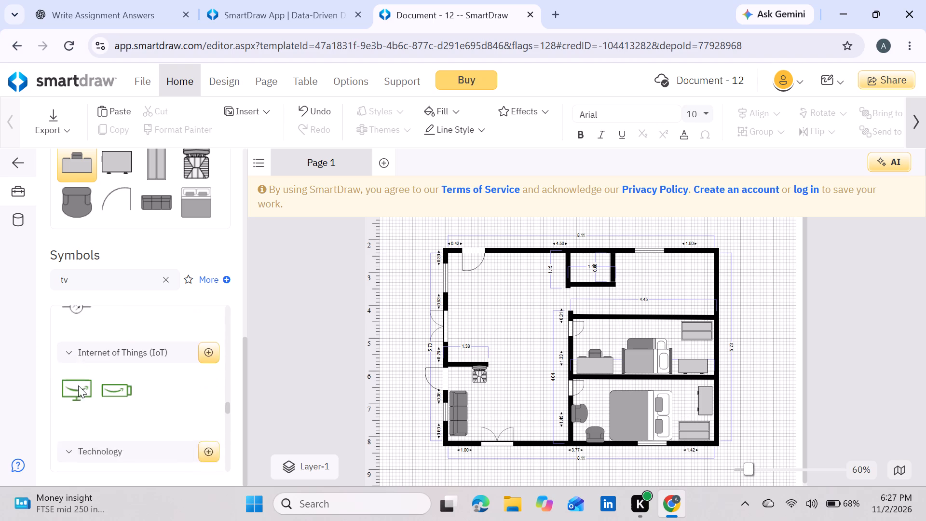
scroll(78, 385, "up", 3)
scroll(78, 385, "down", 1)
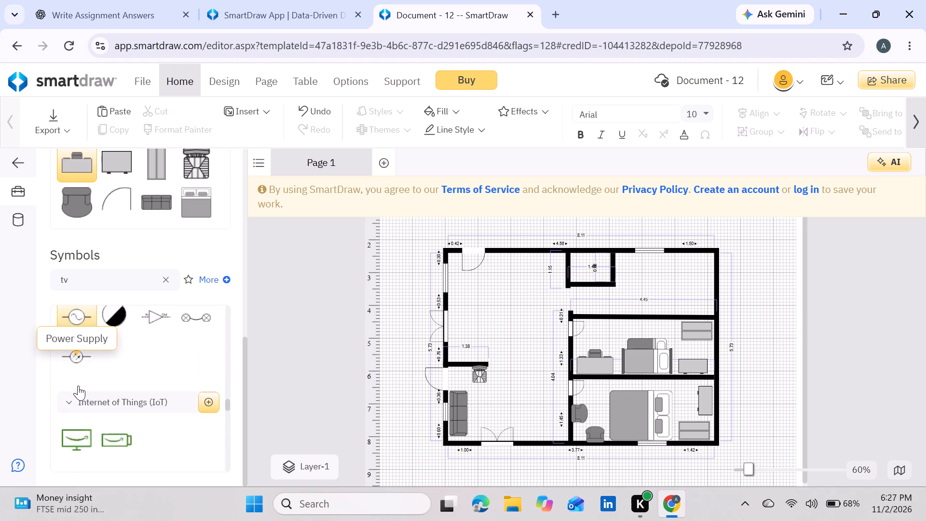
scroll(78, 385, "down", 5)
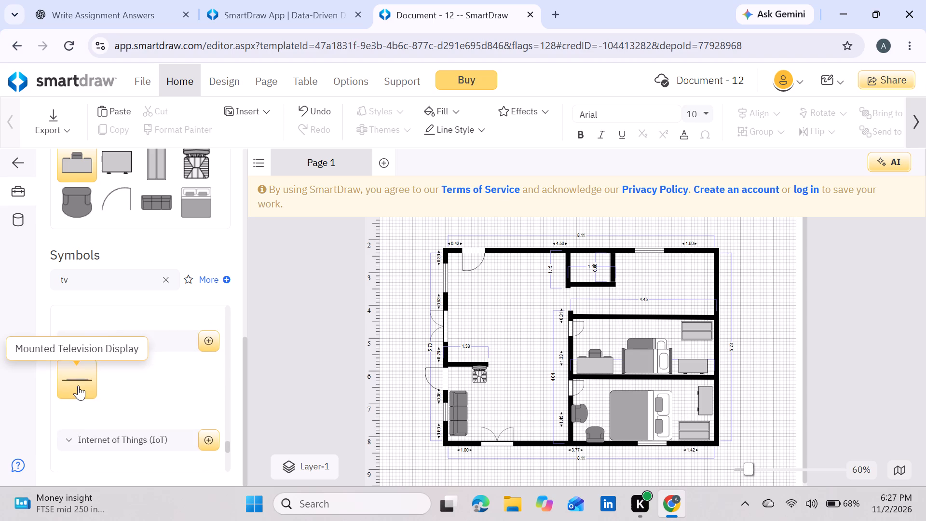
scroll(78, 385, "down", 1)
scroll(78, 385, "up", 1)
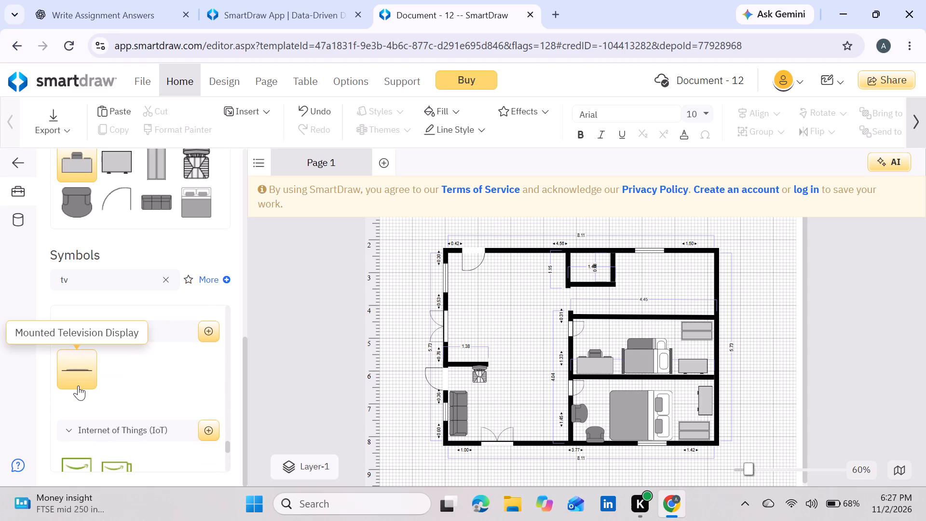
scroll(78, 385, "up", 1)
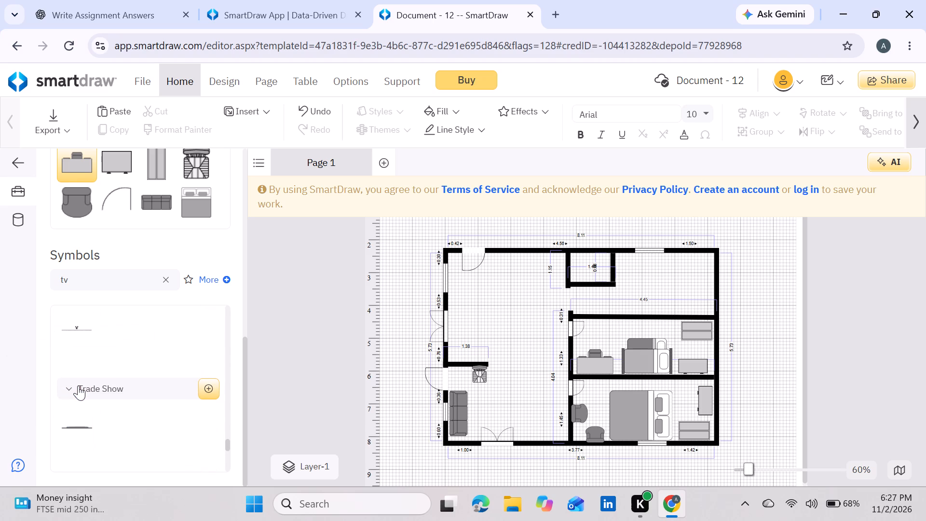
scroll(78, 385, "up", 1)
scroll(72, 474, "down", 1)
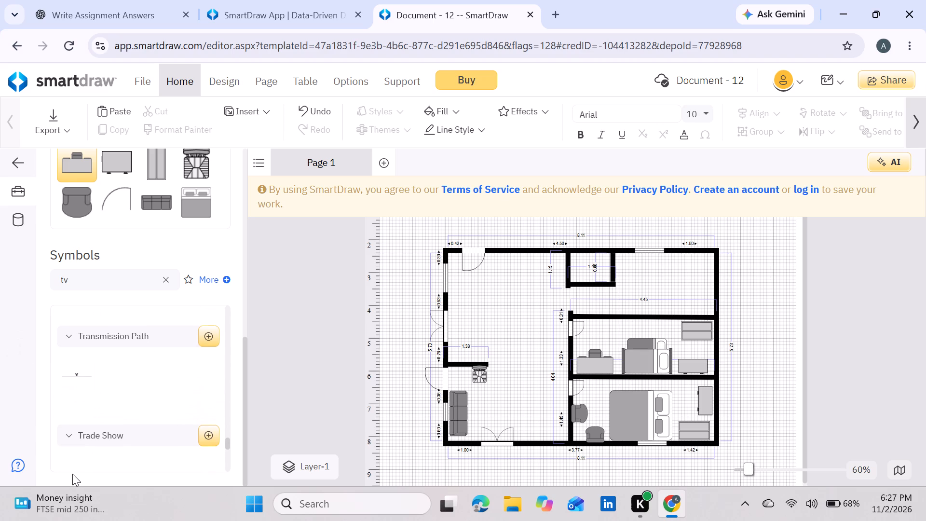
scroll(72, 474, "down", 1)
left_click_drag(79, 456, 83, 457)
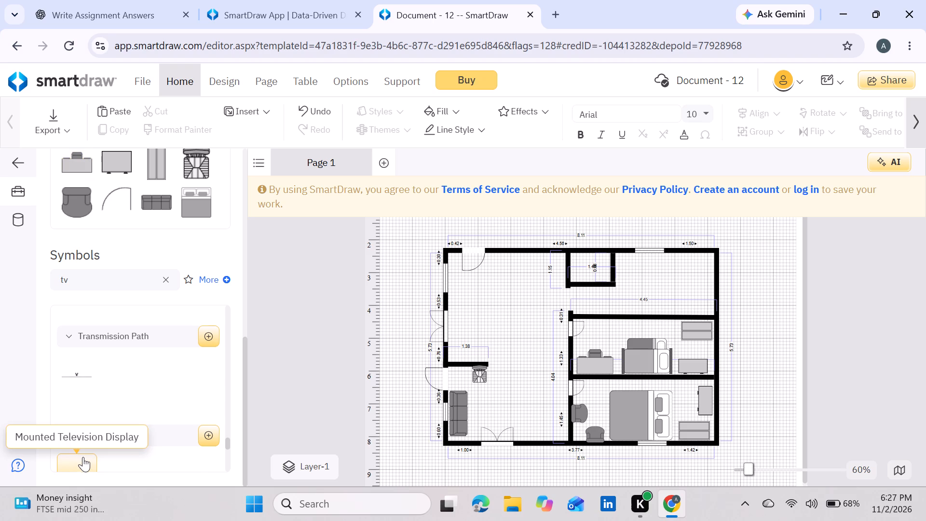
left_click_drag(83, 457, 508, 391)
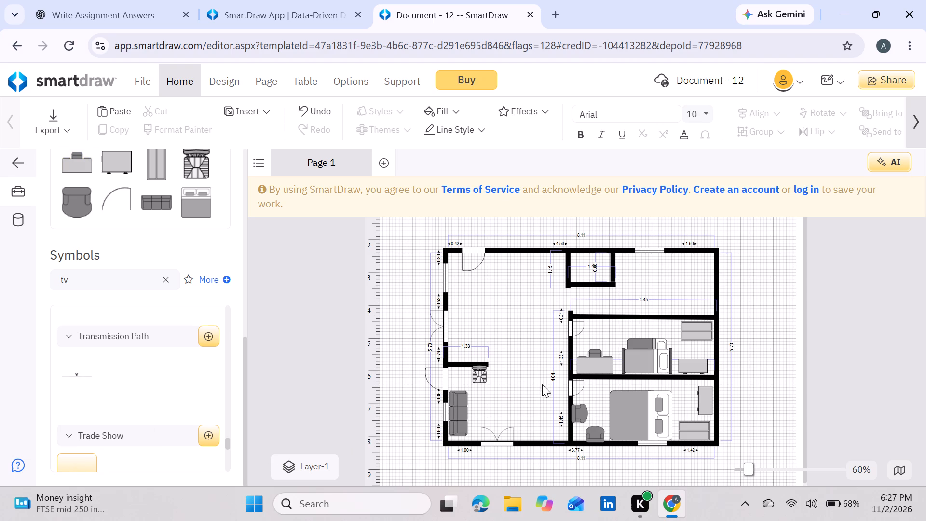
scroll(171, 424, "down", 1)
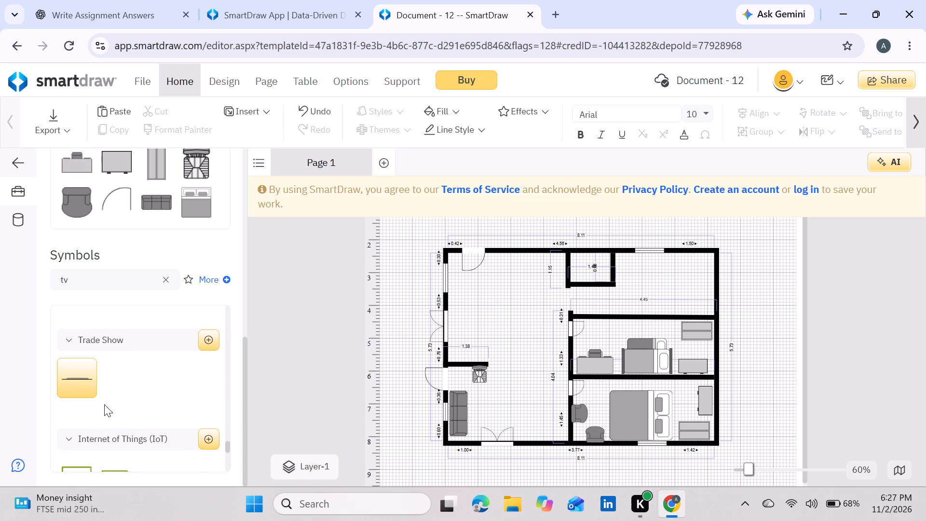
left_click_drag(88, 391, 512, 395)
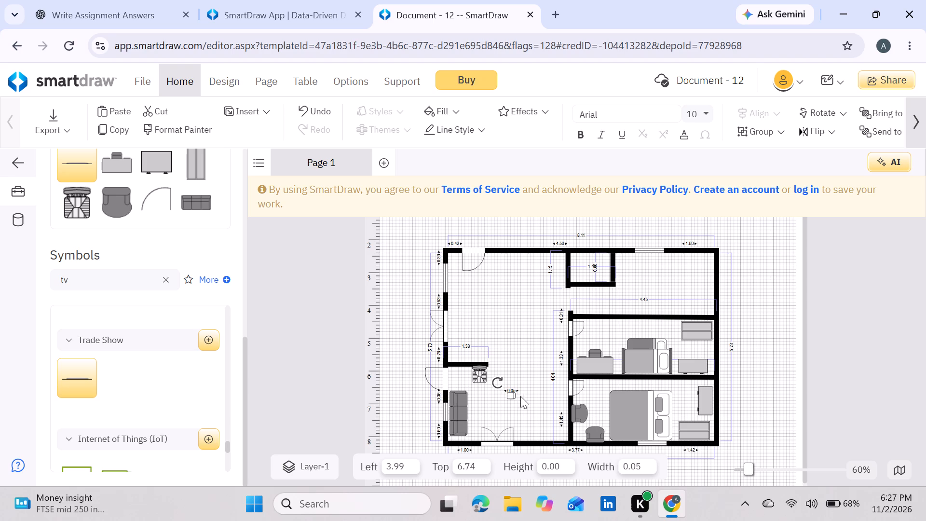
Enlarge the television to about 0.11 high by 1.71 wide and rotate it upright, parallel to the partition wall.
left_click_drag(512, 394, 539, 391)
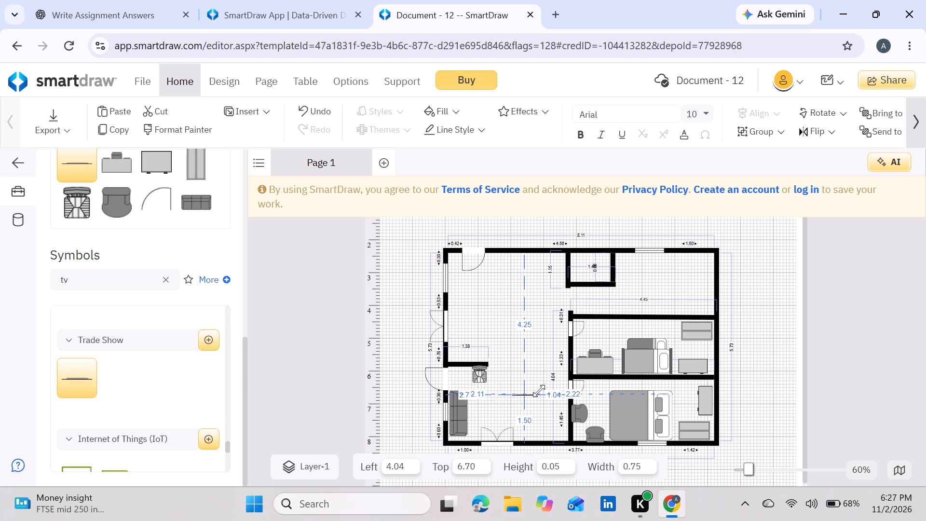
left_click_drag(539, 391, 568, 400)
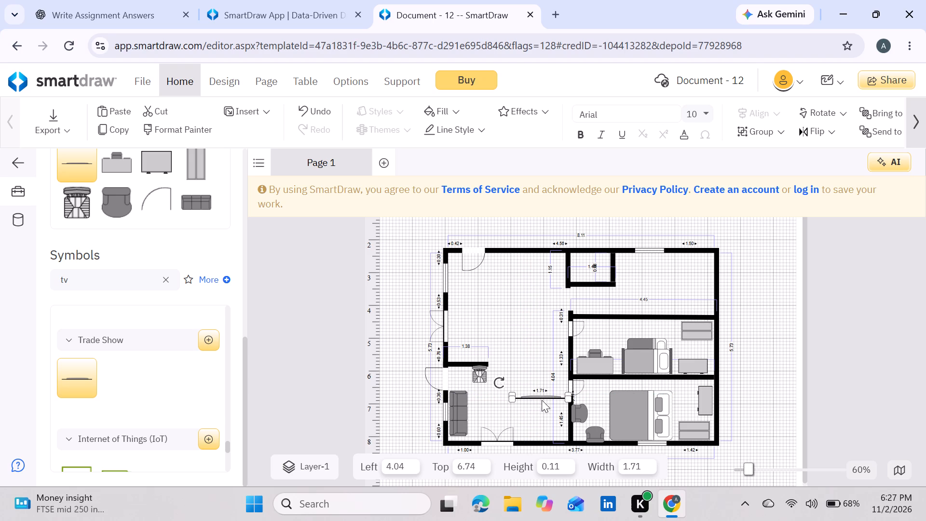
left_click_drag(501, 384, 549, 358)
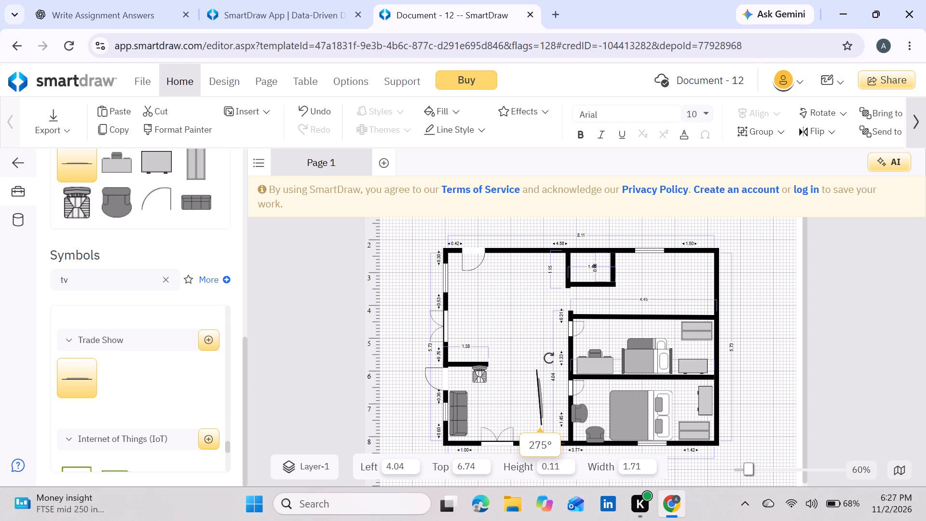
left_click_drag(549, 358, 554, 358)
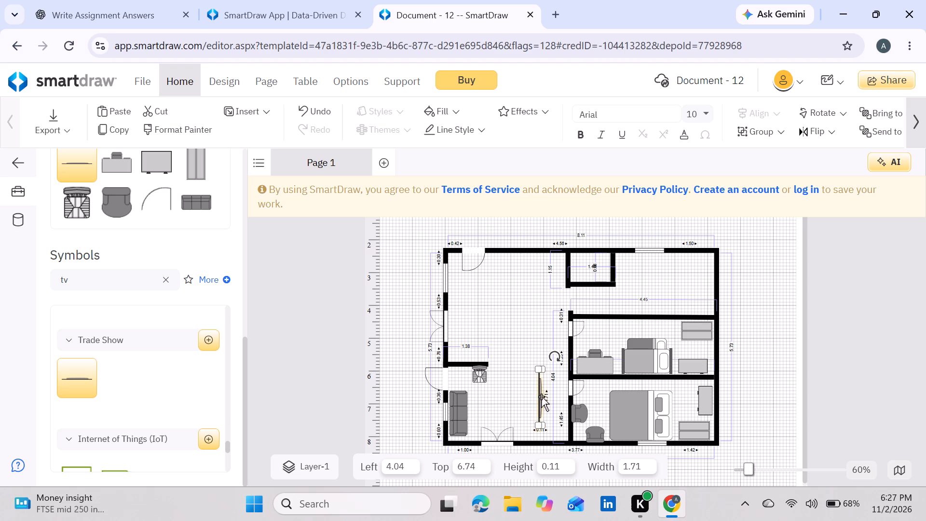
Move the television close to the lower bedroom's partition wall at about Left 4.64, Top 7.25, and shorten it slightly from its upper end.
left_click_drag(541, 397, 558, 412)
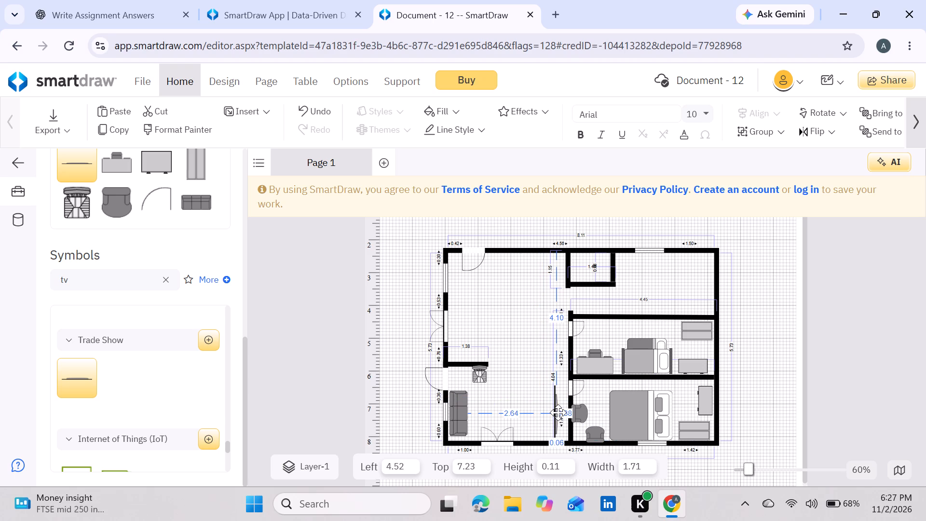
left_click_drag(558, 412, 561, 413)
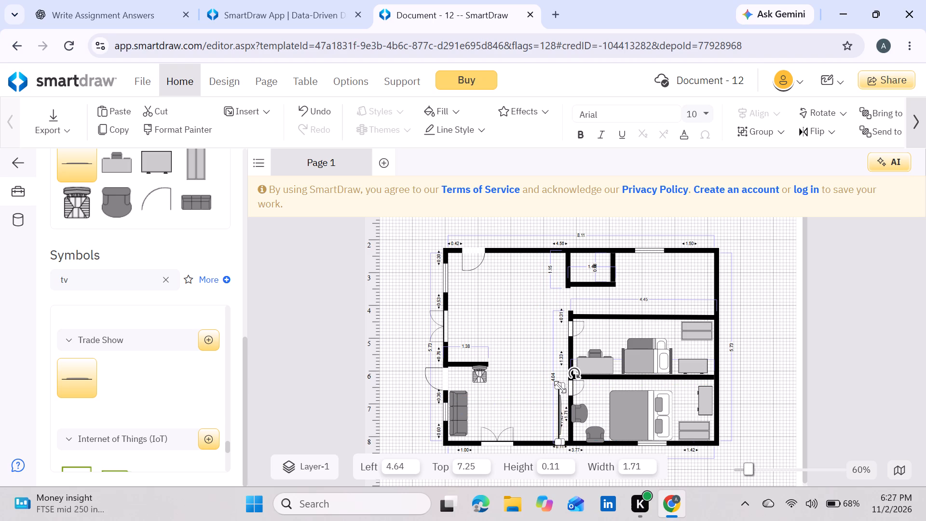
left_click_drag(560, 387, 559, 397)
left_click(531, 400)
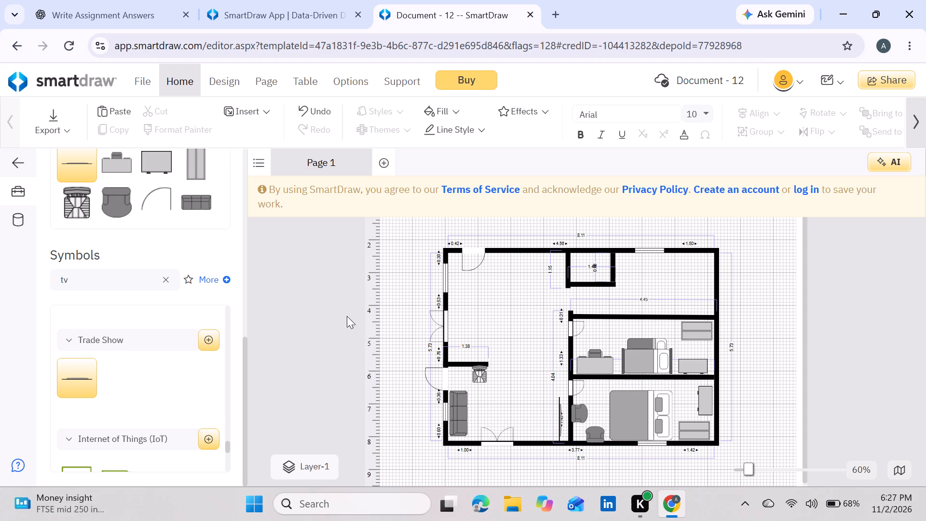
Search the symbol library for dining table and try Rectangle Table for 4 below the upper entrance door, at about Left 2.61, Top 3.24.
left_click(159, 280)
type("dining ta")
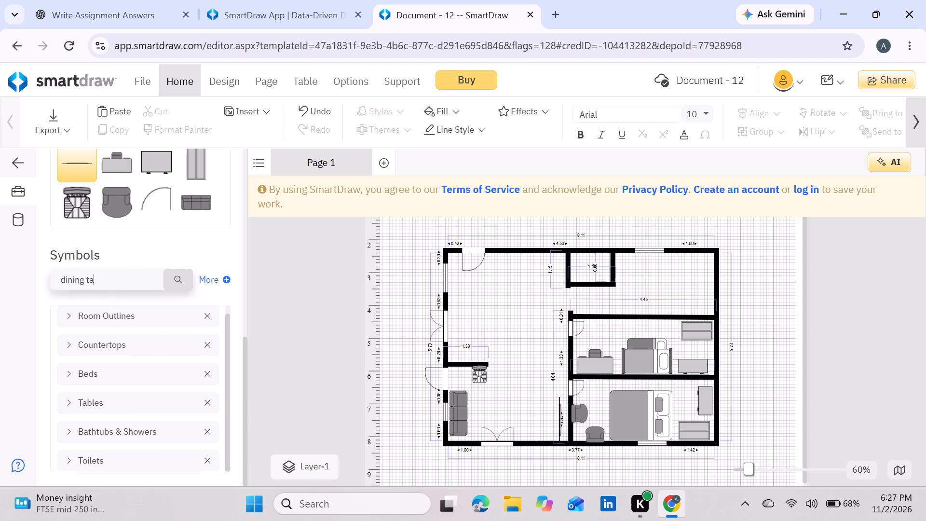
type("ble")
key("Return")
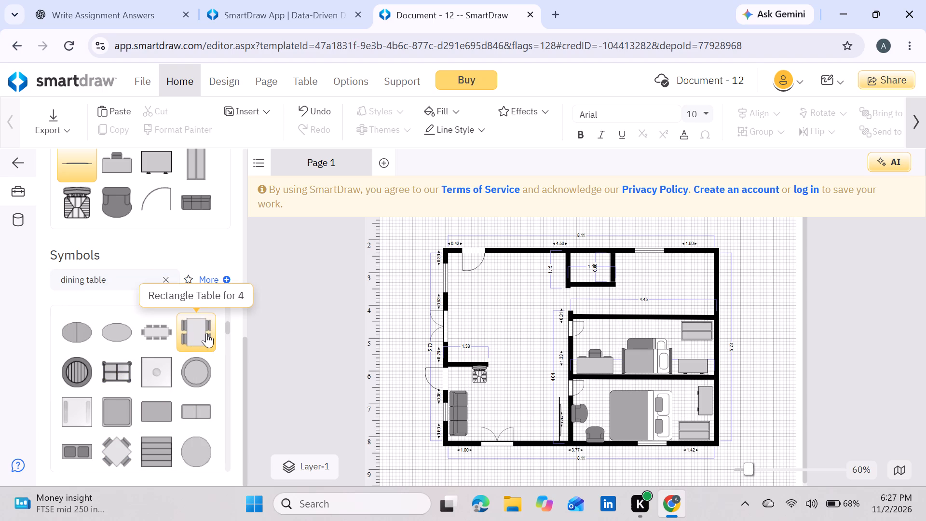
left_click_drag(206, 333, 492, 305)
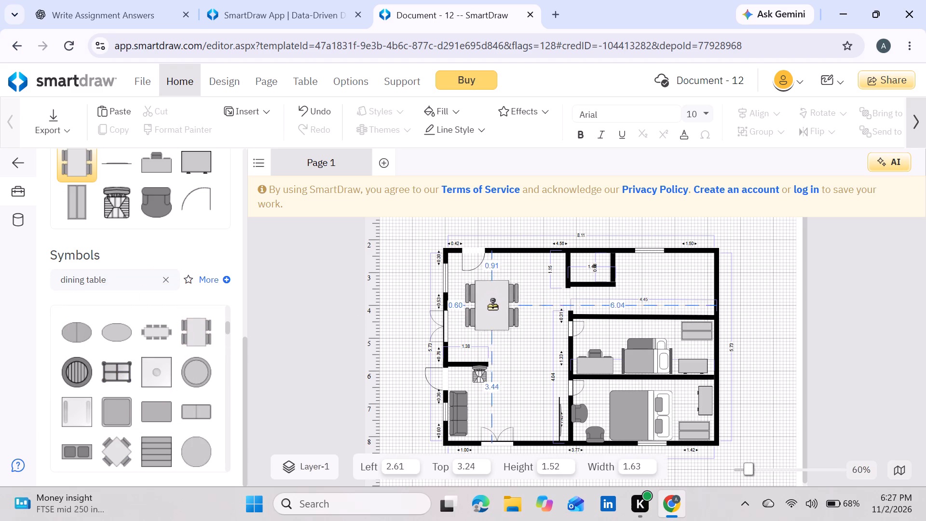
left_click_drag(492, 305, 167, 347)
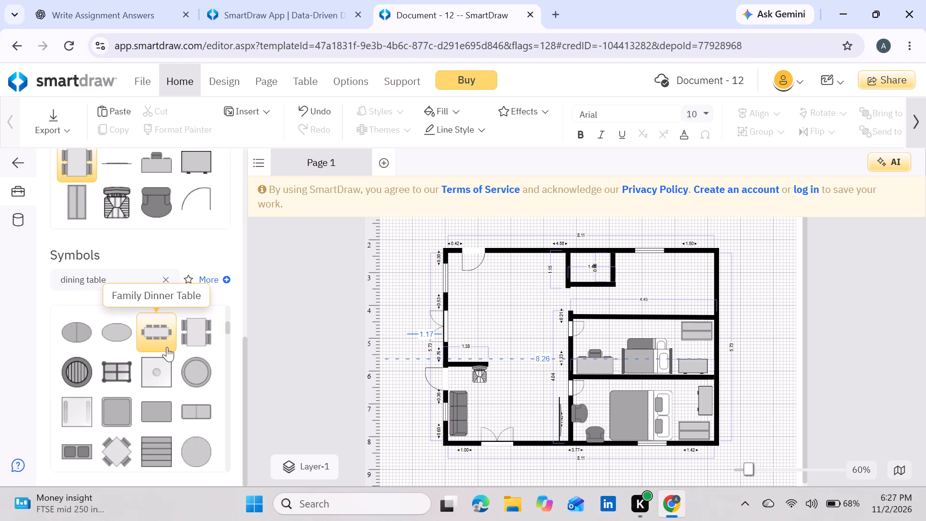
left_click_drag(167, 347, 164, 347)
Search the symbol library for 6 seaters dining table and add Family Dinner Table above the short partition wall, at about Left 1.67, Top 3.63.
scroll(158, 392, "down", 4)
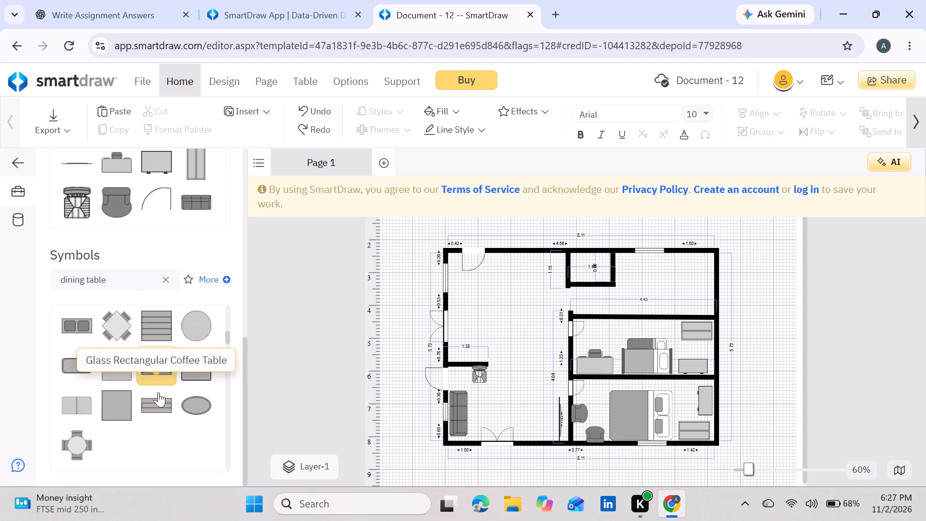
scroll(158, 392, "down", 4)
scroll(158, 392, "right", 1)
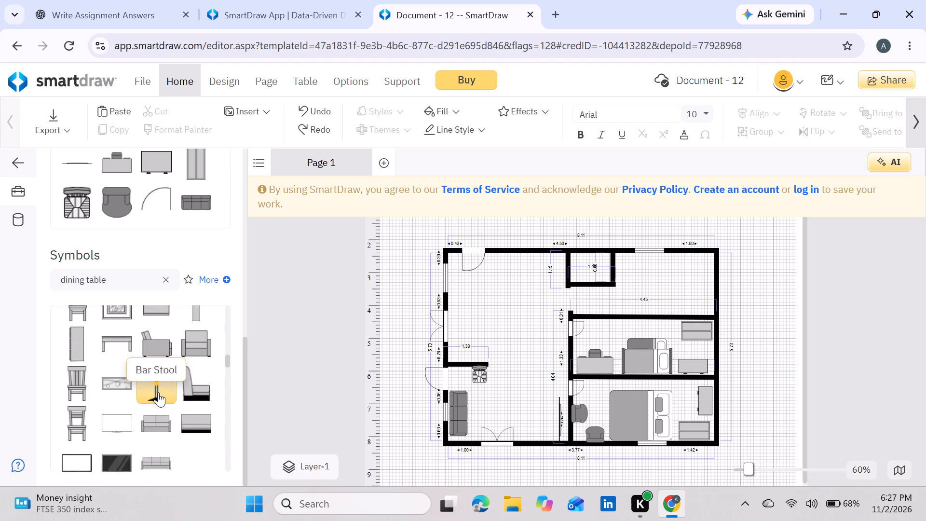
scroll(158, 392, "right", 1)
left_click(55, 275)
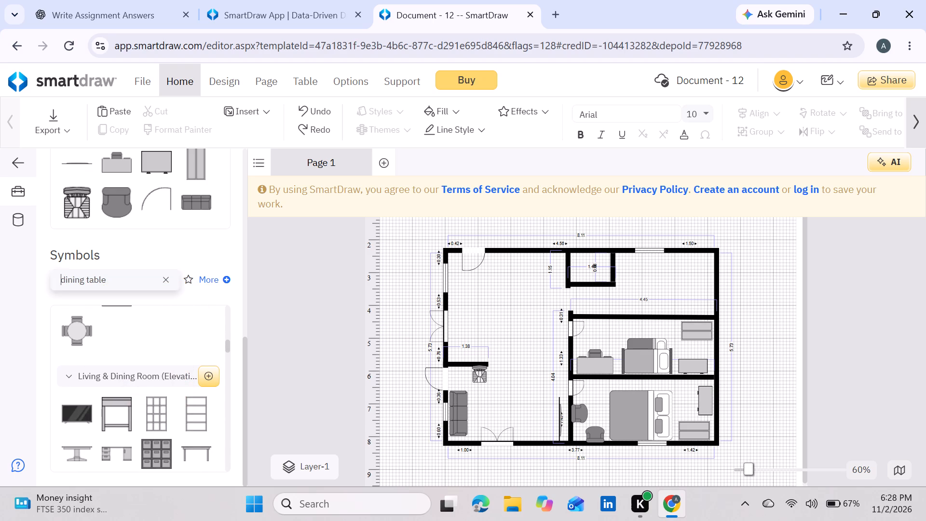
type("6")
key("space")
type("seaters")
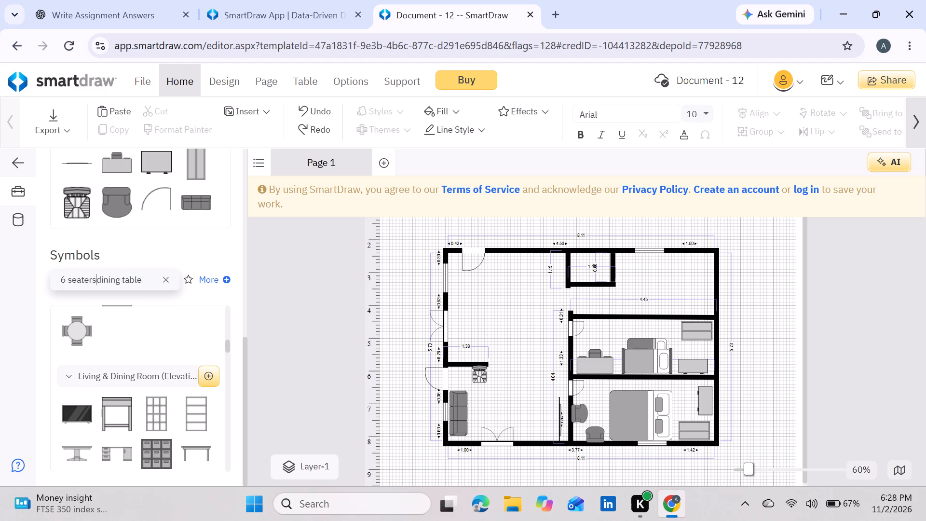
key("space")
key("Return")
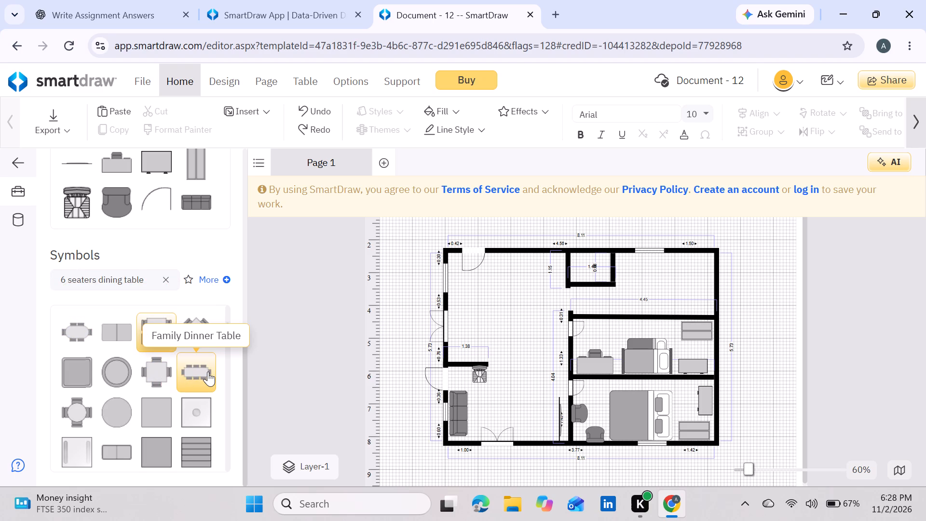
left_click_drag(208, 371, 483, 318)
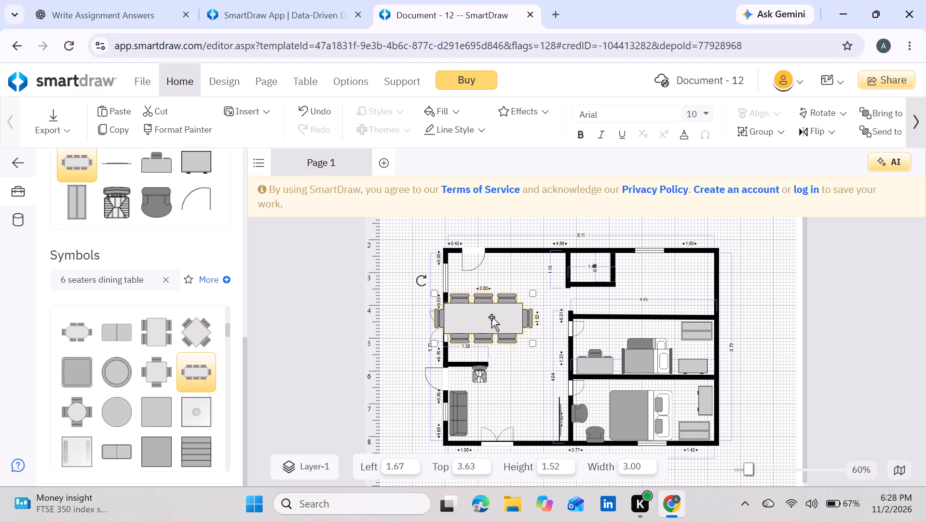
Turn the dining table upright, shrink it to about 1.04 high by 2.05 wide, and position it at about Left 1.96, Top 3.52.
left_click_drag(491, 317, 517, 311)
left_click_drag(447, 274, 479, 366)
left_click_drag(535, 363, 517, 330)
left_click_drag(508, 297, 503, 300)
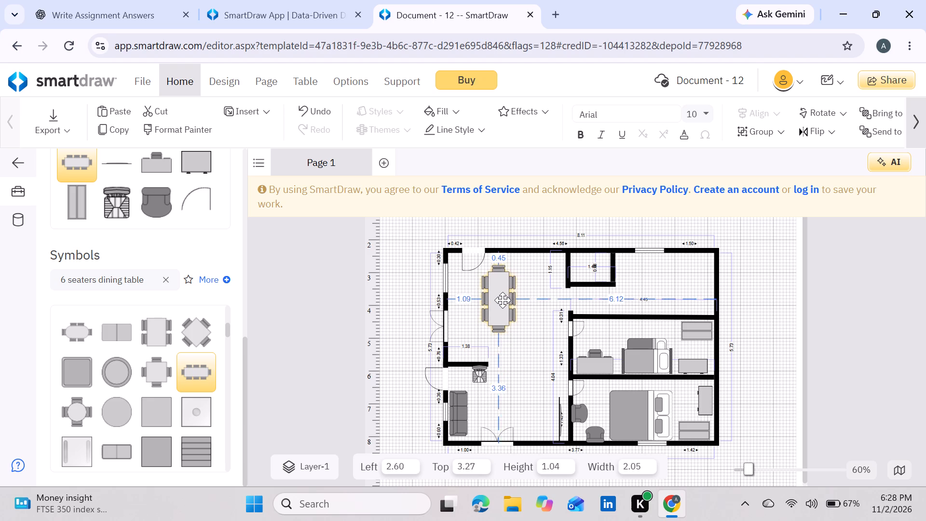
left_click_drag(503, 300, 484, 307)
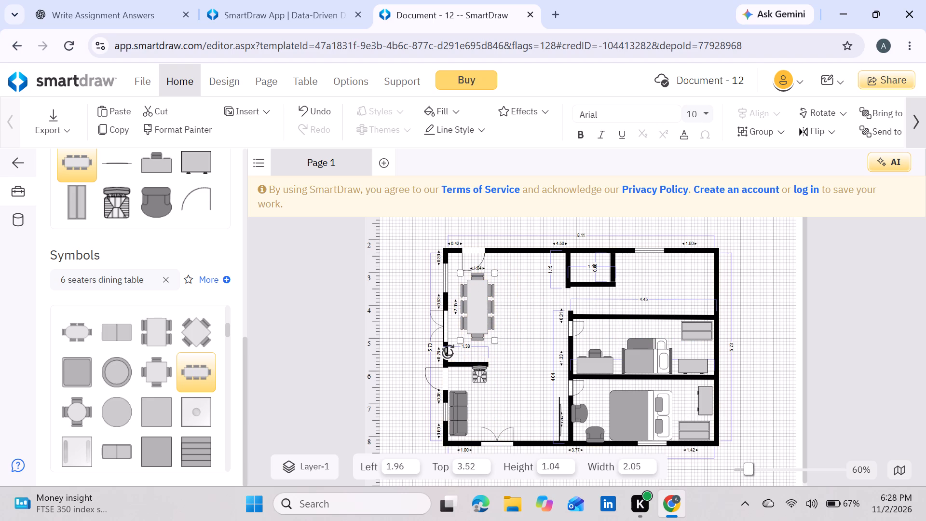
Rotate the dining table to lie horizontally and move it beside the outer wall at about Left 2.02, Top 3.15.
left_click_drag(449, 350, 524, 329)
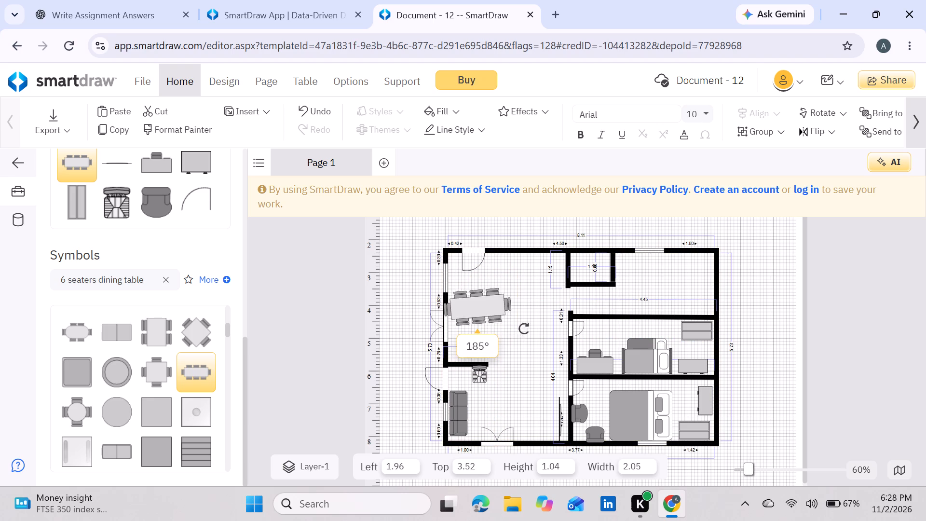
left_click_drag(524, 329, 520, 334)
left_click_drag(468, 304, 472, 293)
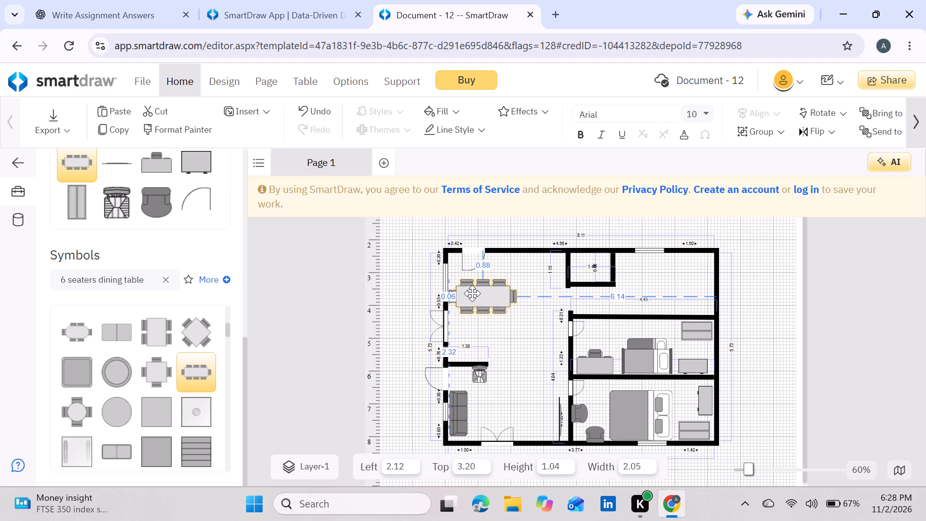
left_click_drag(472, 293, 471, 292)
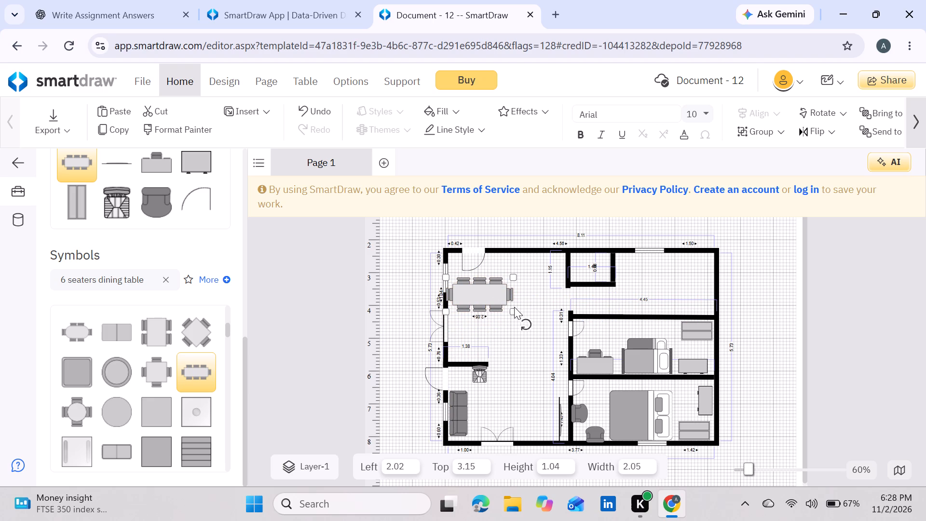
Shrink the dining table to about 0.88 high by 1.73 wide and position it at about Left 2.18, Top 3.23.
left_click_drag(513, 311, 504, 304)
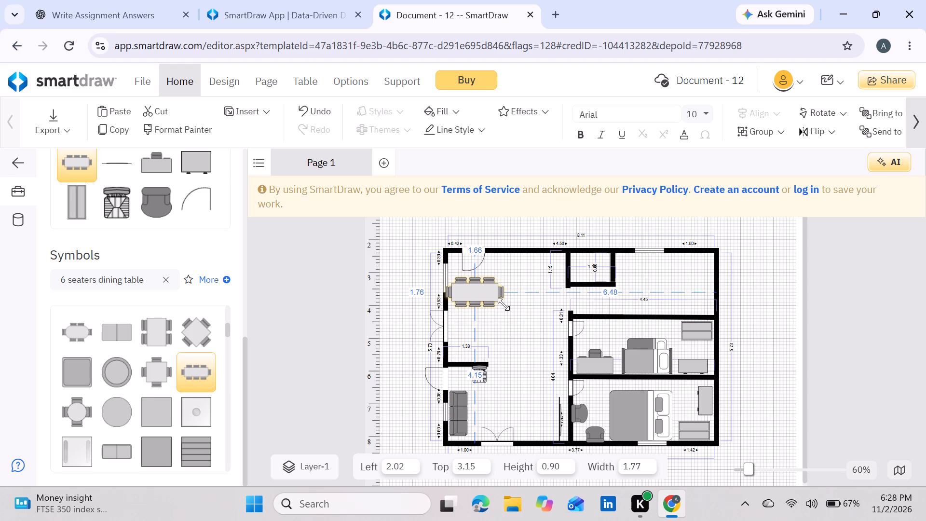
left_click_drag(504, 304, 503, 304)
left_click_drag(479, 296, 486, 299)
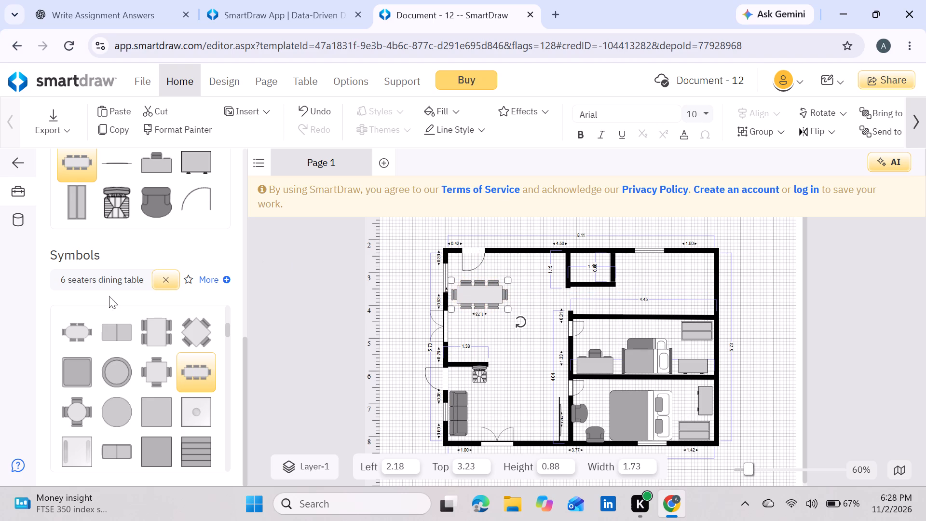
Search the symbol library for fridge and add the single-door Commercial Kitchen Elevation refrigerator beside the small upper room, at about Left 4.74, Top 2.47.
left_click(154, 283)
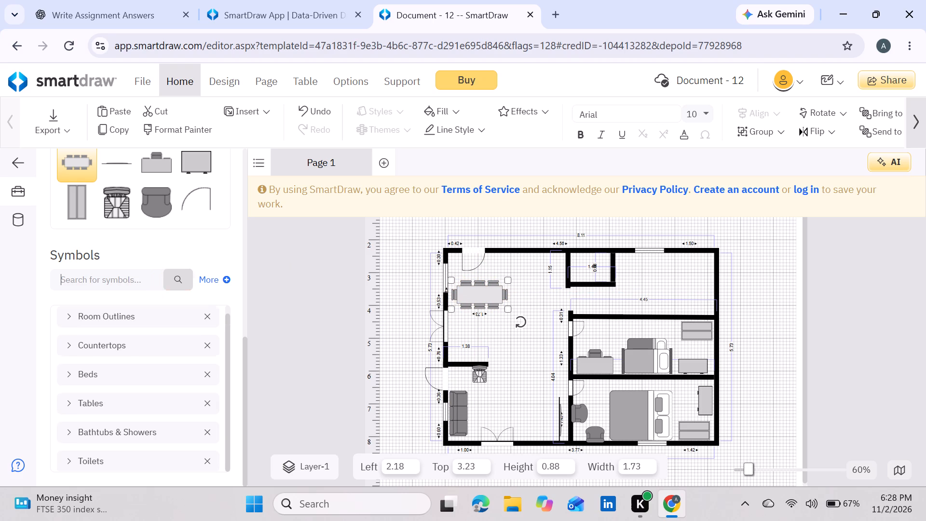
type("fridge")
key("Return")
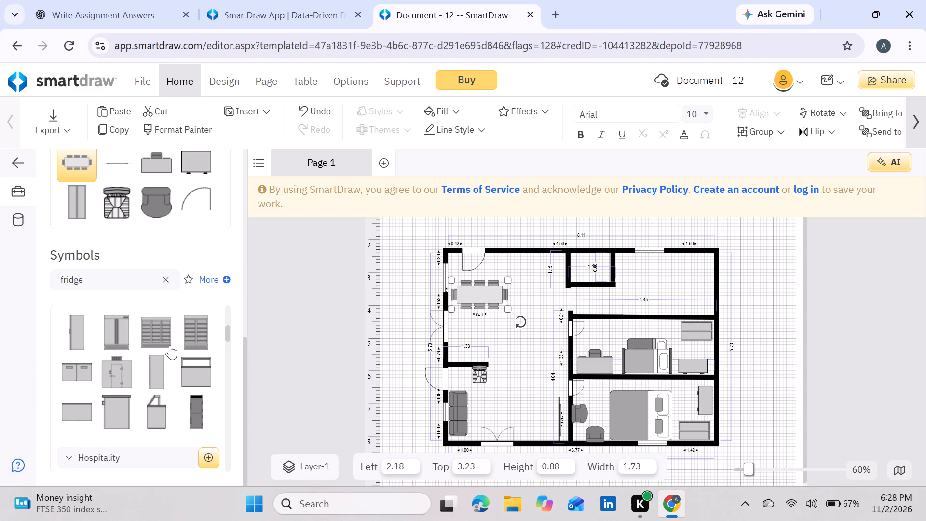
scroll(170, 345, "up", 1)
left_click_drag(83, 361, 218, 338)
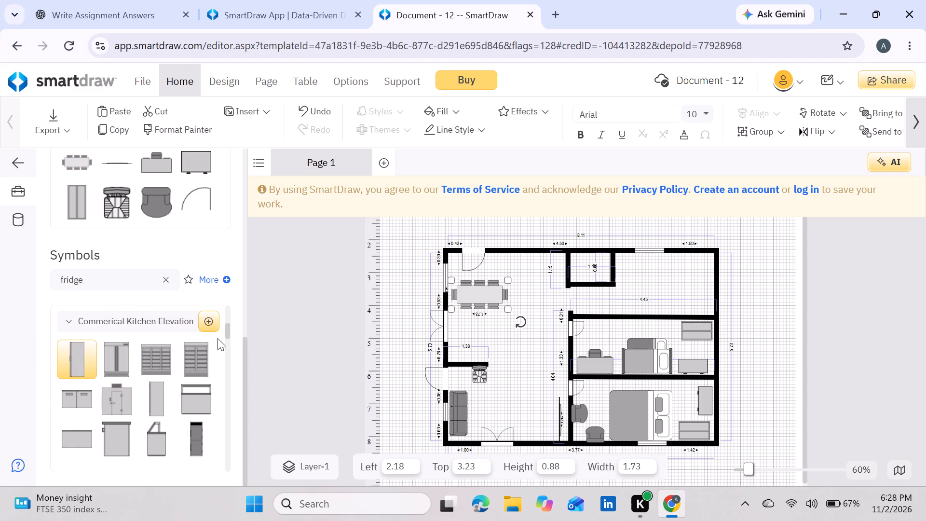
left_click_drag(218, 338, 547, 285)
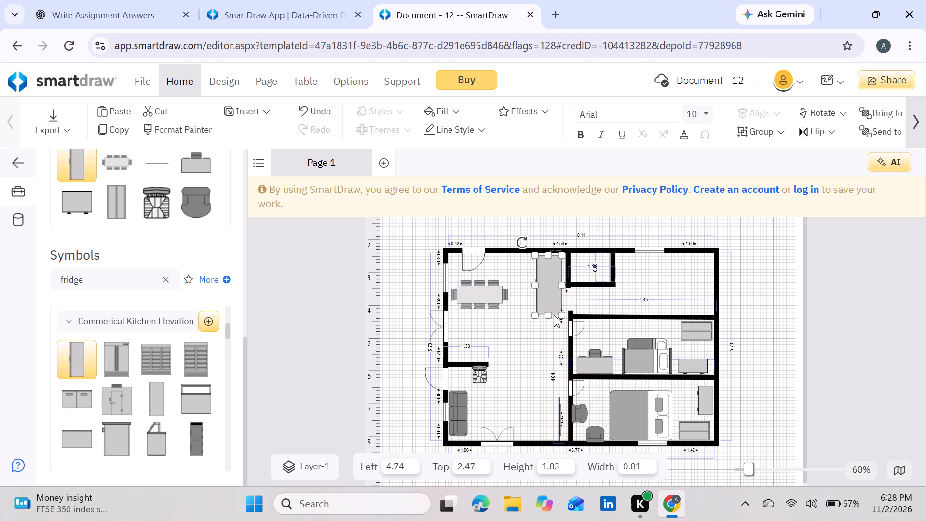
Shorten the fridge to a height of about 1.00 and move it closer to the upper outer wall, at about Top 2.43.
left_click_drag(547, 315, 558, 288)
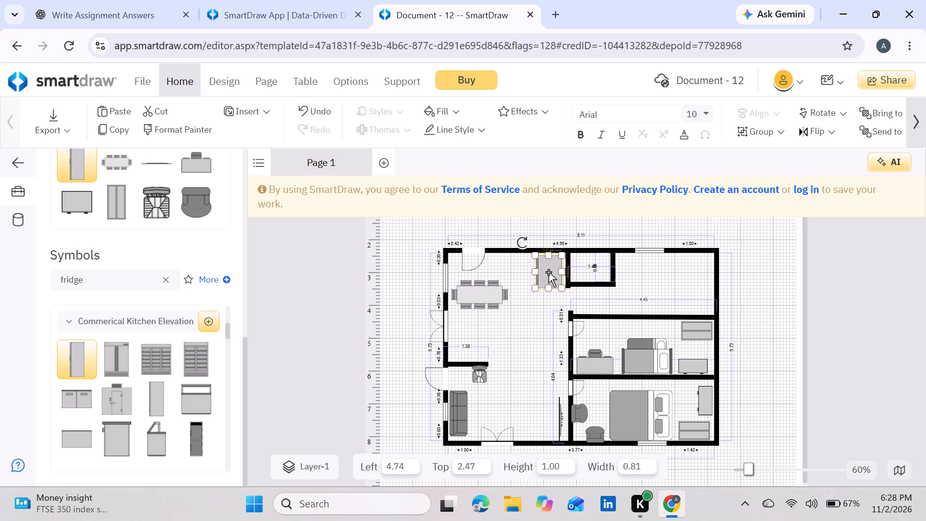
left_click(541, 279)
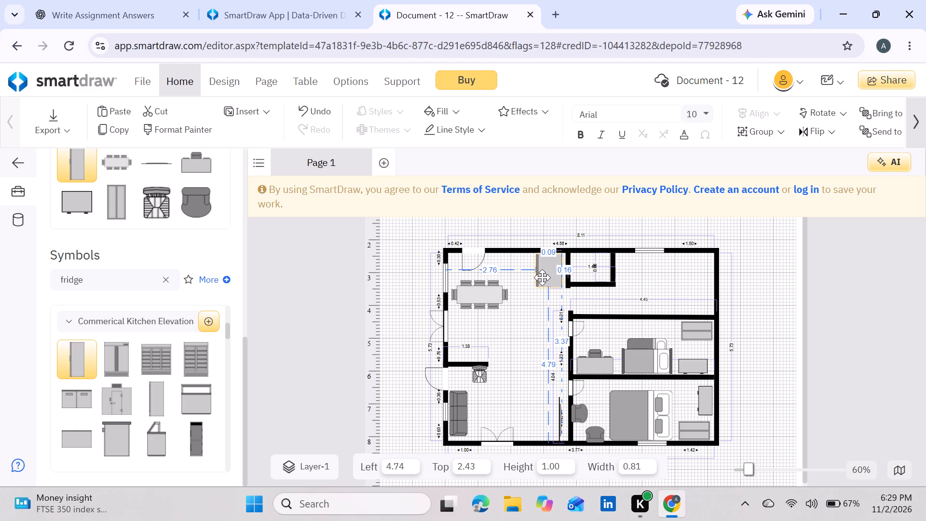
left_click(504, 364)
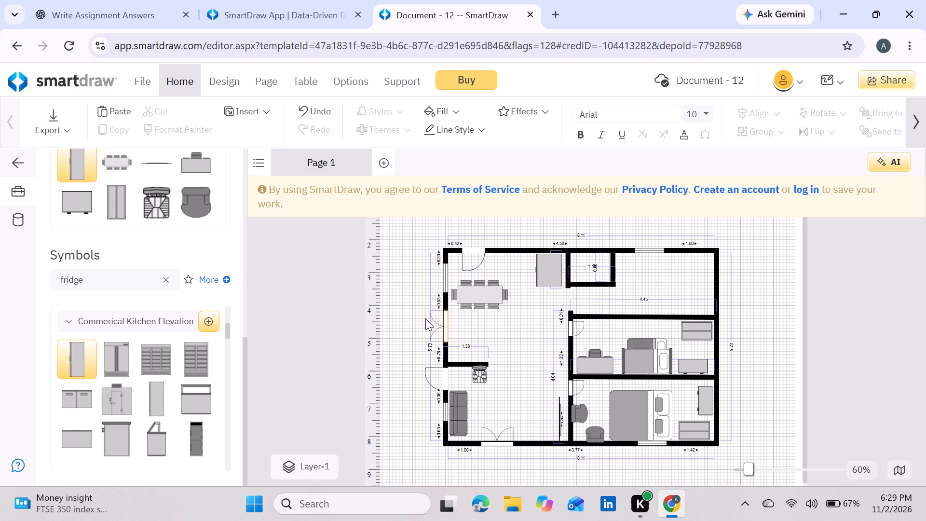
Try to save the furnished floor plan document.
left_click(416, 306)
scroll(531, 331, "up", 7)
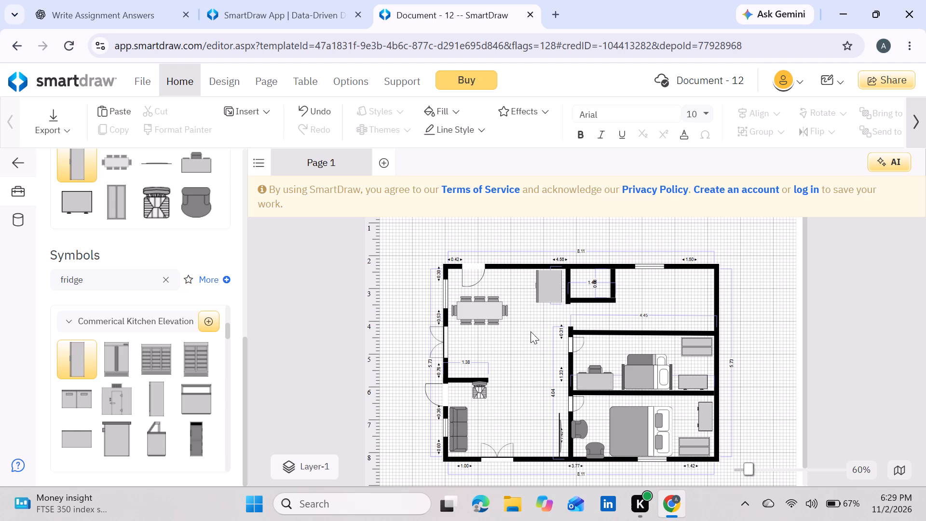